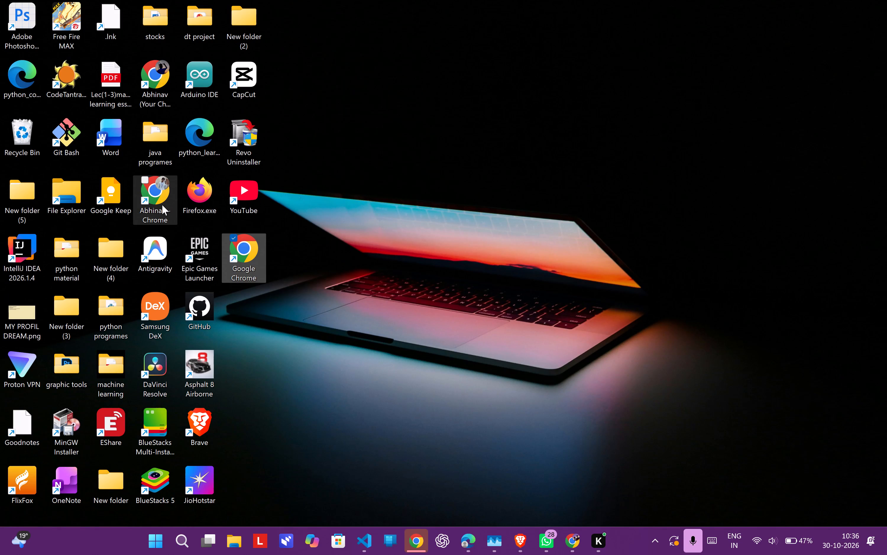
# Open Google Chrome in a maximized window without restoring old pages and load the copied Canva design link.
pyautogui.doubleClick(232, 246)
pyautogui.click(296, 359)
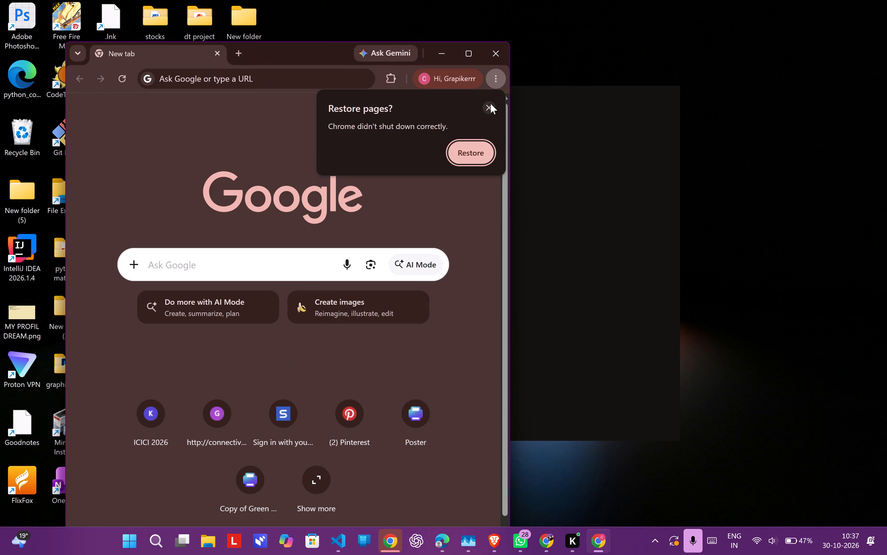
pyautogui.click(491, 104)
pyautogui.click(474, 46)
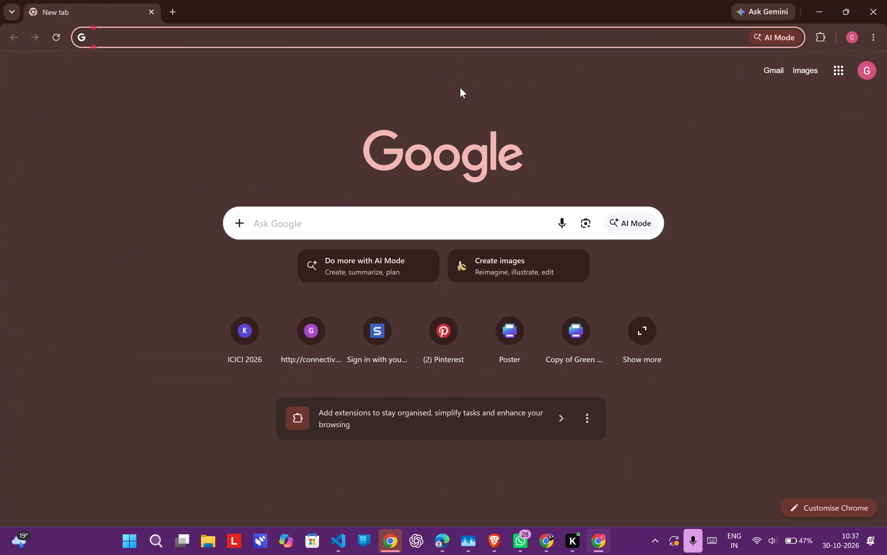
pyautogui.hotkey('ctrl', 'v')
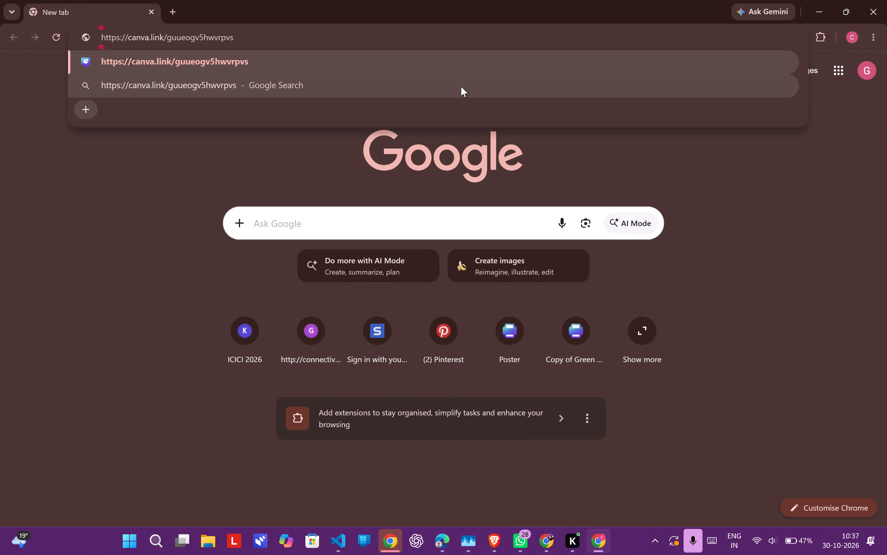
pyautogui.press('Return')
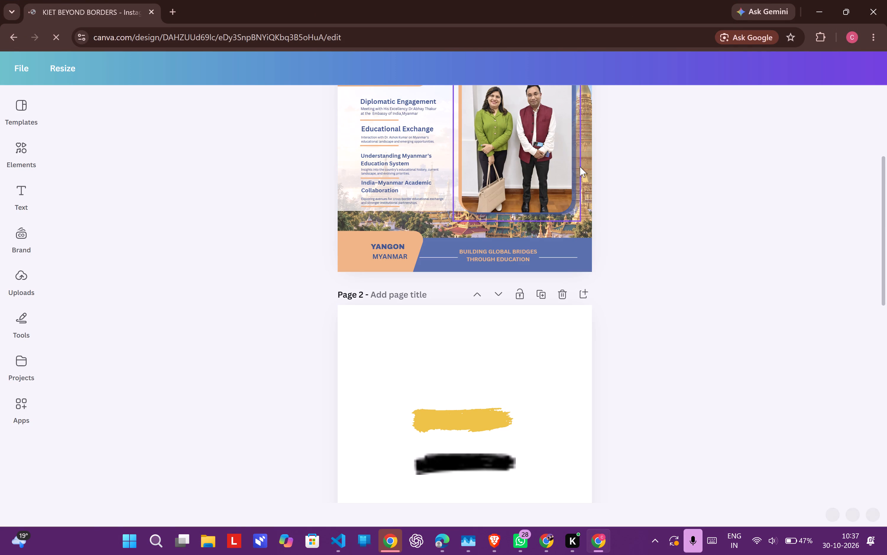
# Duplicate page 1, the finished KIET BEYOND BORDERS Day 1 poster, within the design.
pyautogui.scroll(4, 649, 250)
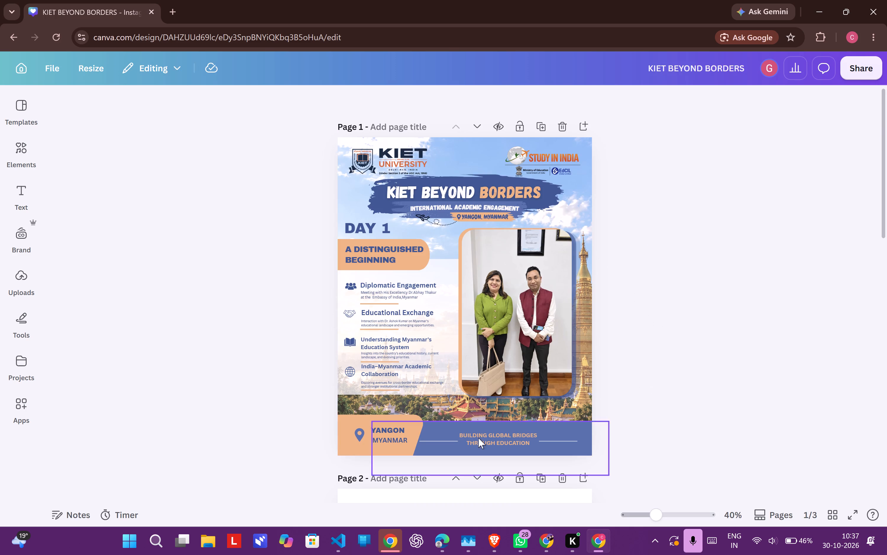
pyautogui.scroll(-5, 650, 397)
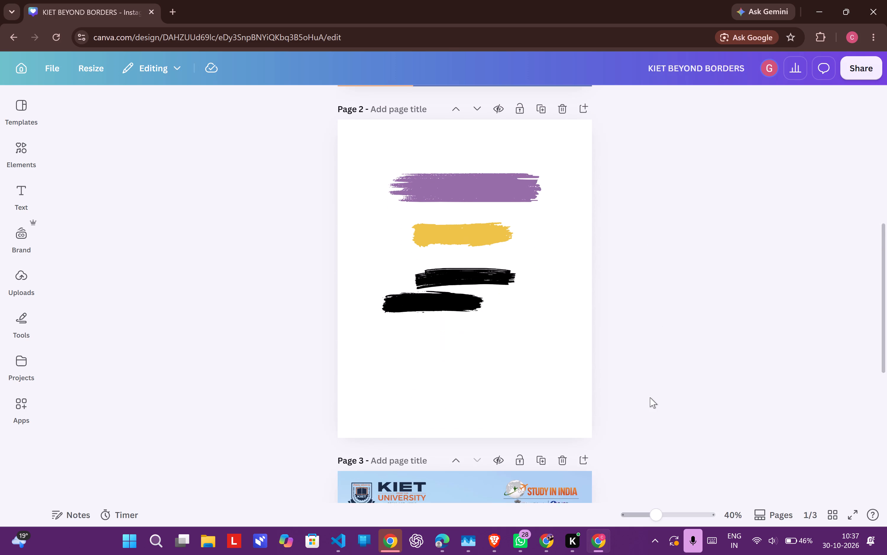
pyautogui.scroll(-4, 624, 399)
pyautogui.scroll(1, 624, 399)
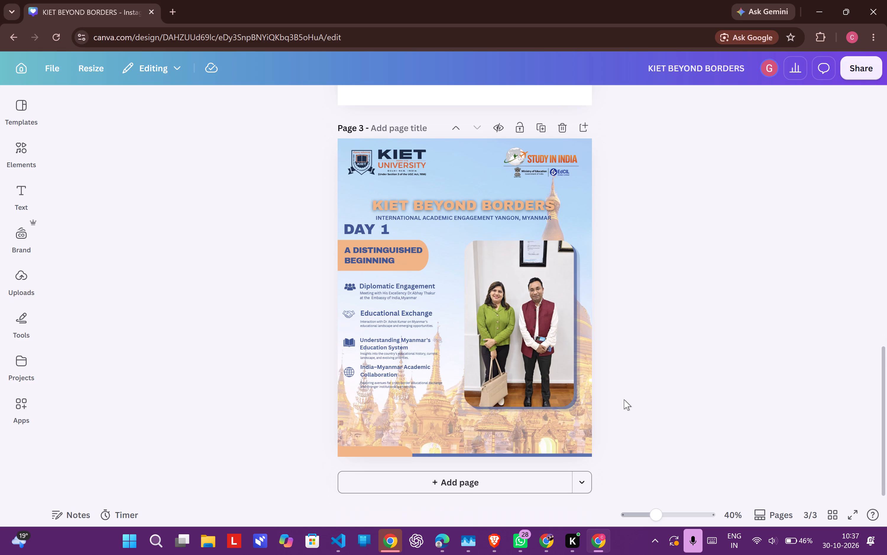
pyautogui.scroll(2, 624, 399)
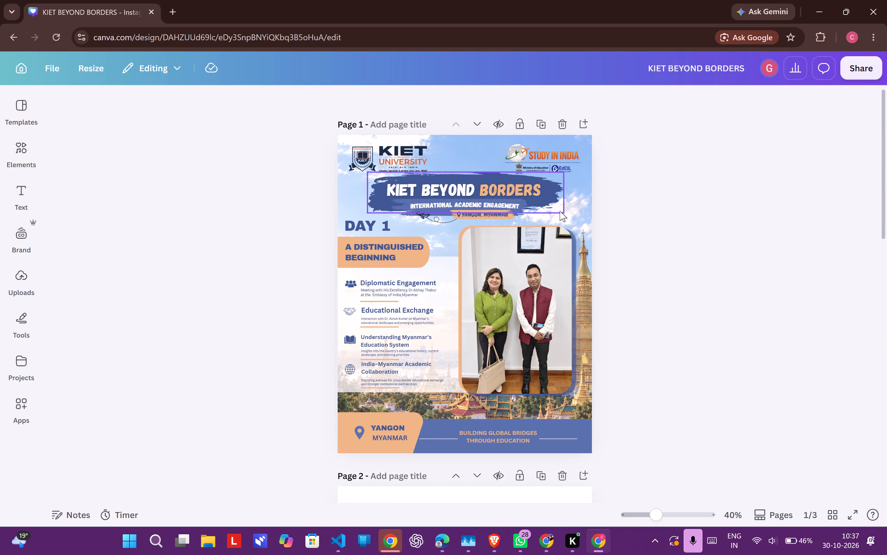
pyautogui.click(545, 127)
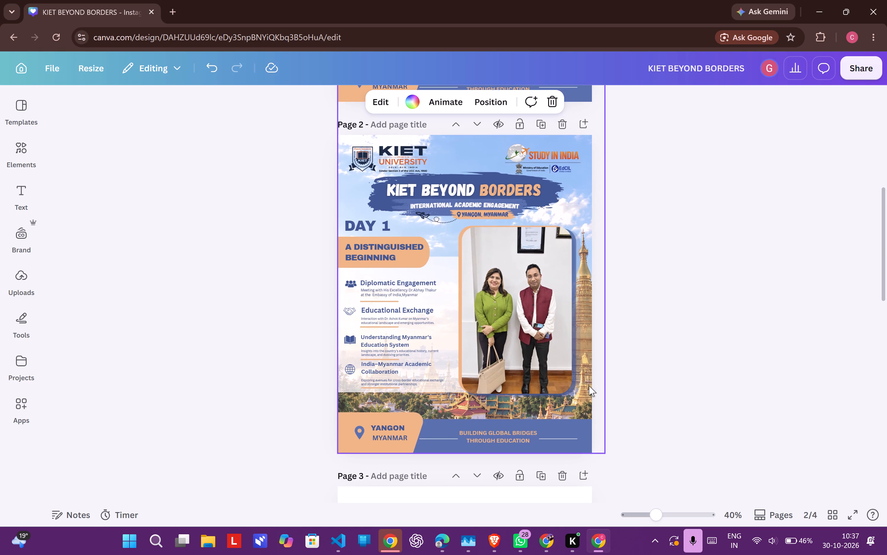
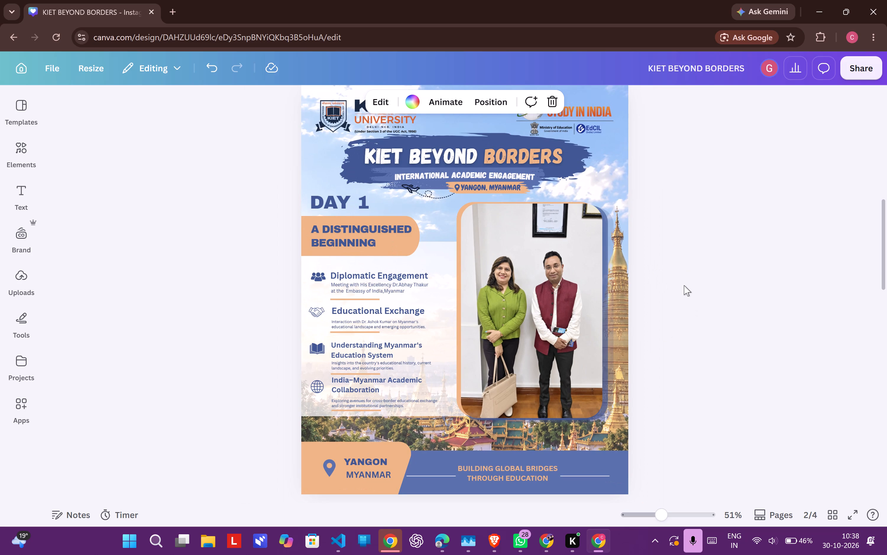
# Look through the design's existing pages, from the copied Day 1 poster to the older version on the last page.
pyautogui.scroll(1, 684, 285)
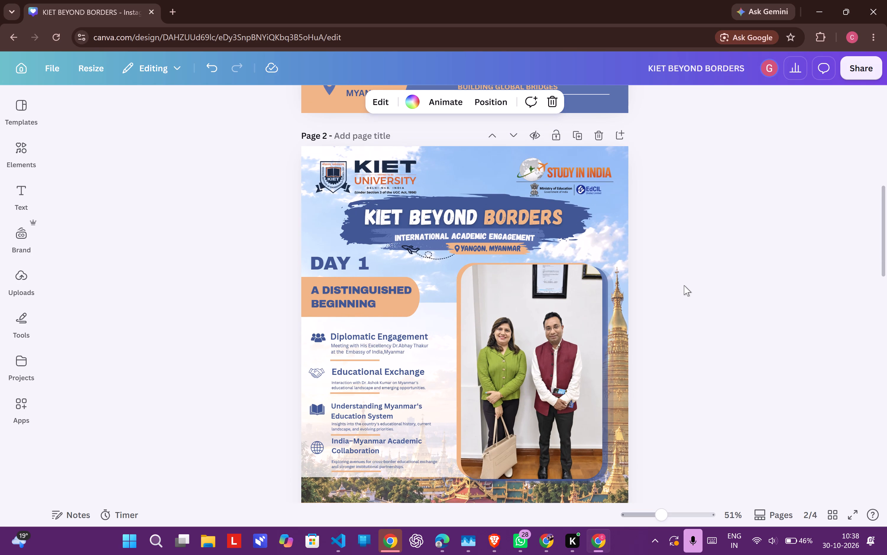
pyautogui.scroll(2, 684, 285)
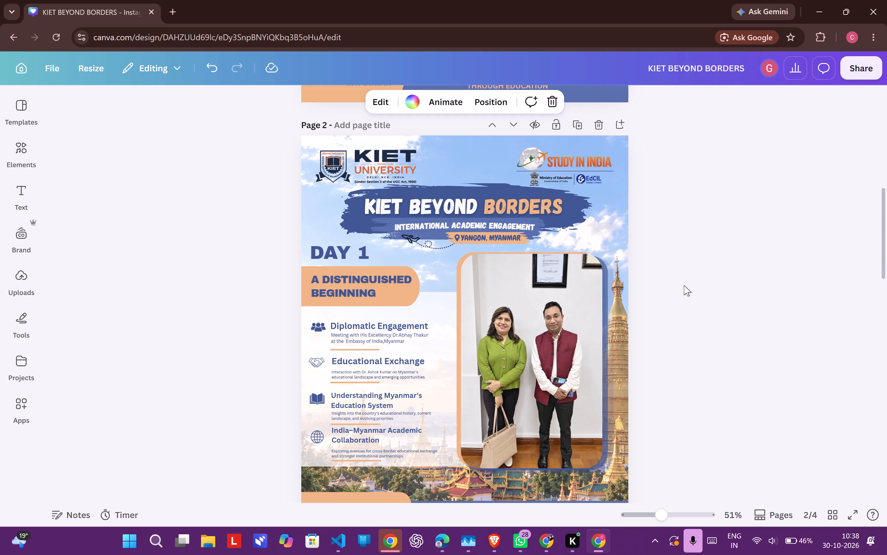
pyautogui.scroll(1, 684, 285)
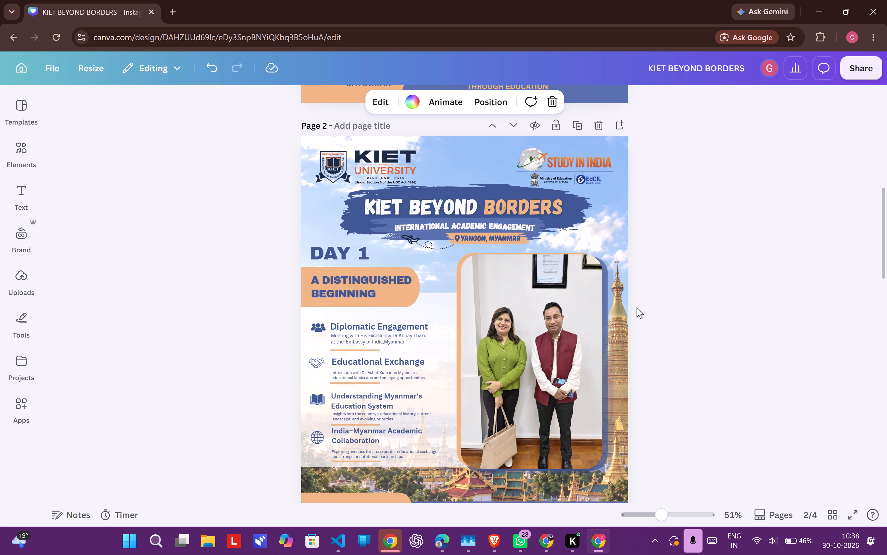
pyautogui.scroll(-6, 637, 307)
pyautogui.scroll(1, 637, 307)
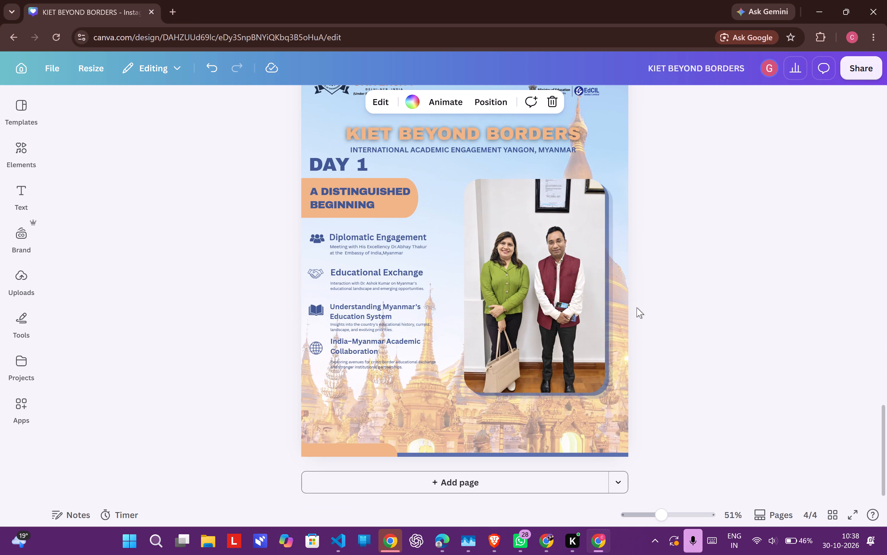
pyautogui.scroll(2, 637, 307)
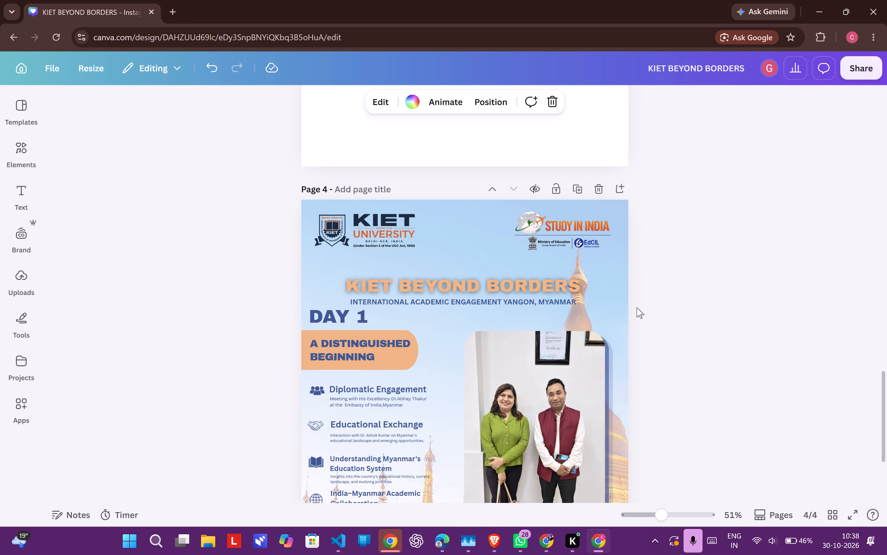
pyautogui.scroll(2, 637, 307)
pyautogui.scroll(-1, 637, 307)
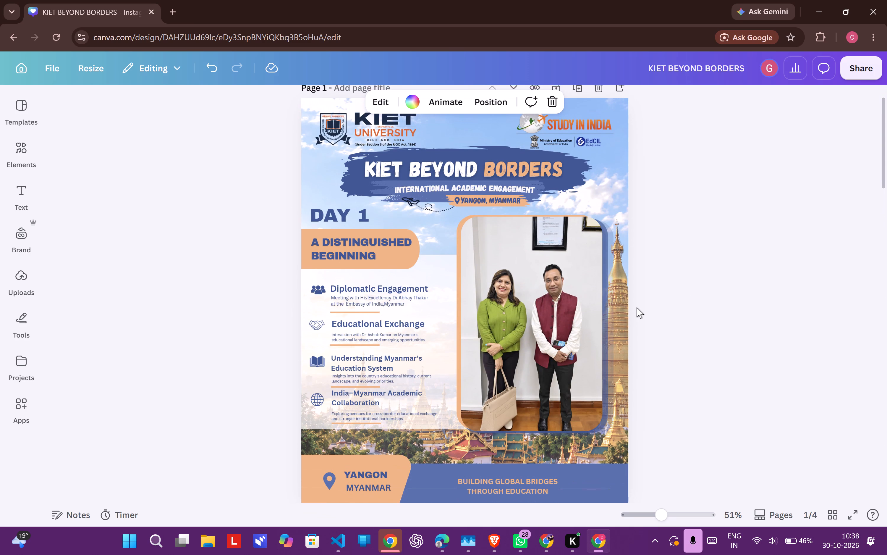
pyautogui.scroll(-2, 637, 307)
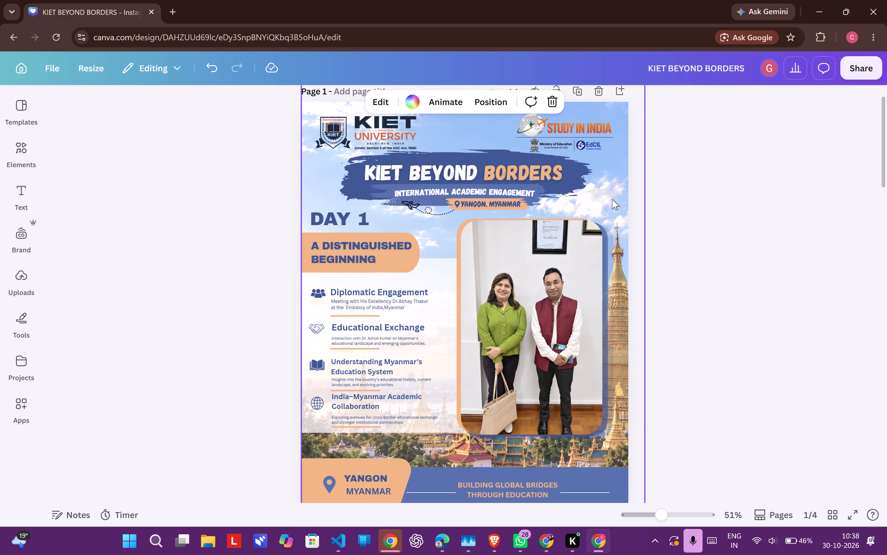
# Duplicate page 1, the Day 1 poster, once more within the design.
pyautogui.click(612, 192)
pyautogui.click(668, 168)
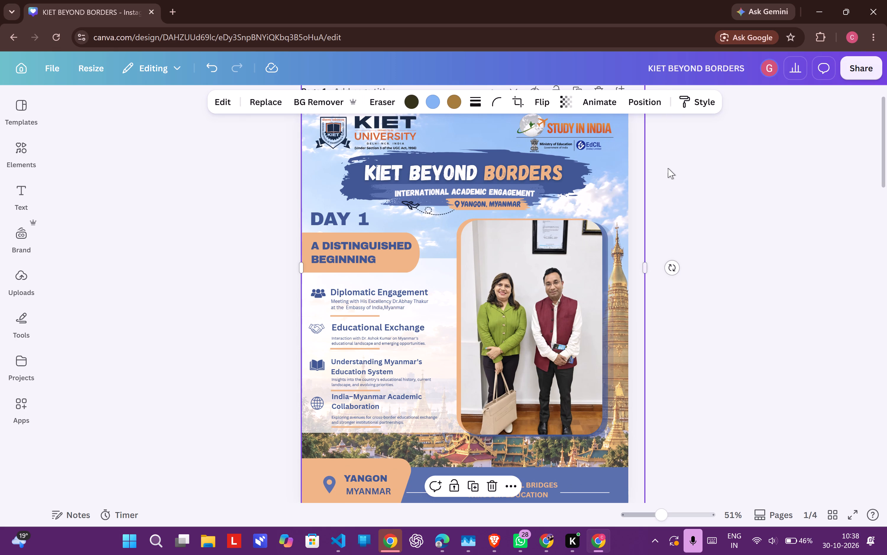
pyautogui.click(581, 94)
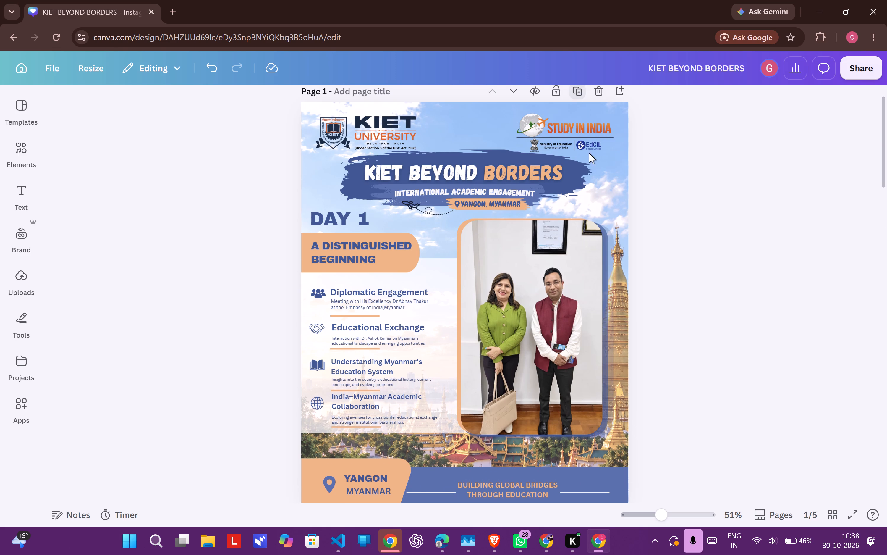
# Title page 1, the original Day 1 poster, "main".
pyautogui.scroll(10, 621, 284)
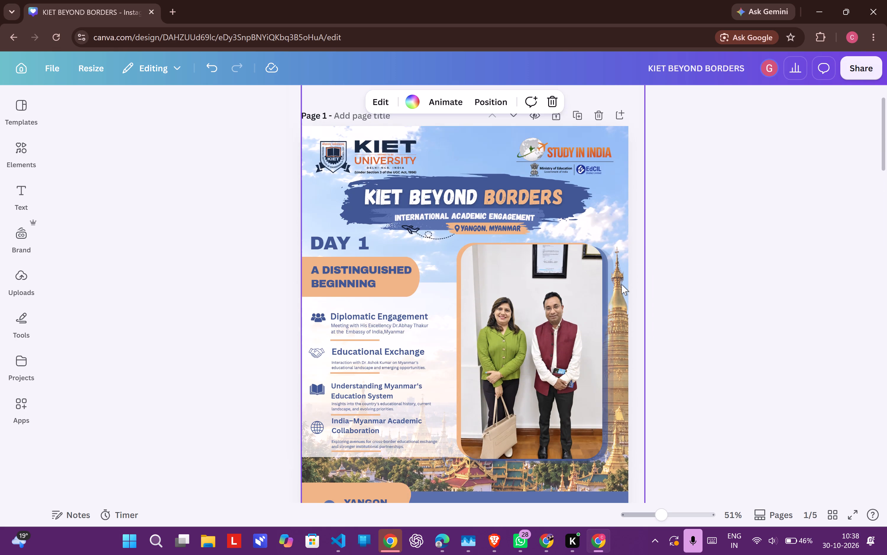
pyautogui.scroll(-7, 621, 284)
pyautogui.scroll(3, 711, 270)
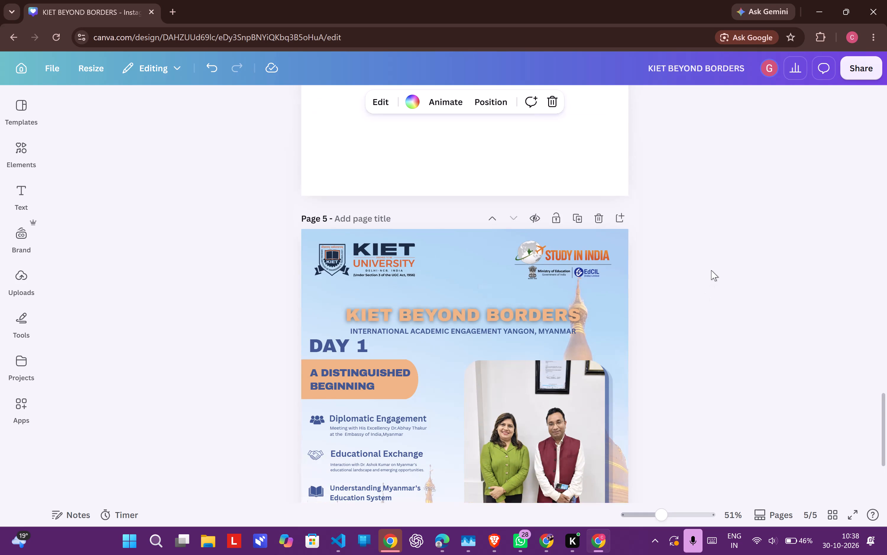
pyautogui.scroll(13, 711, 270)
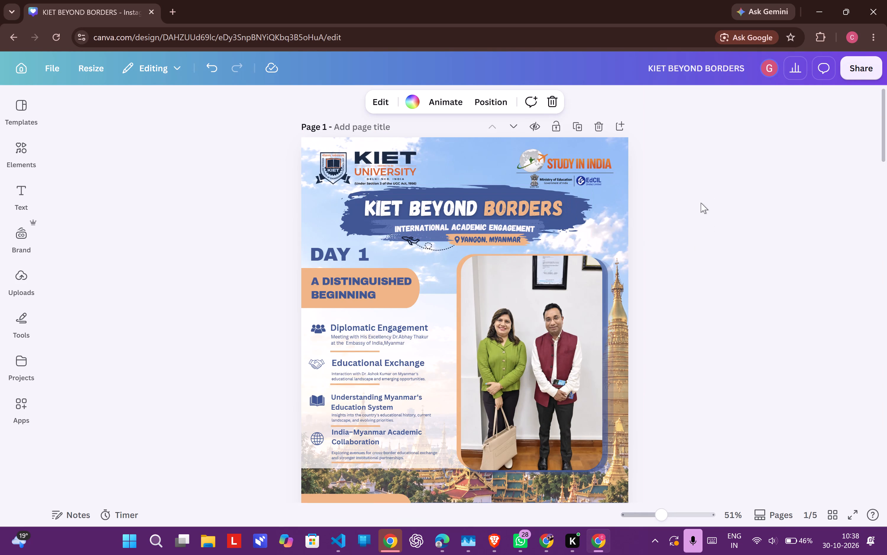
pyautogui.click(664, 199)
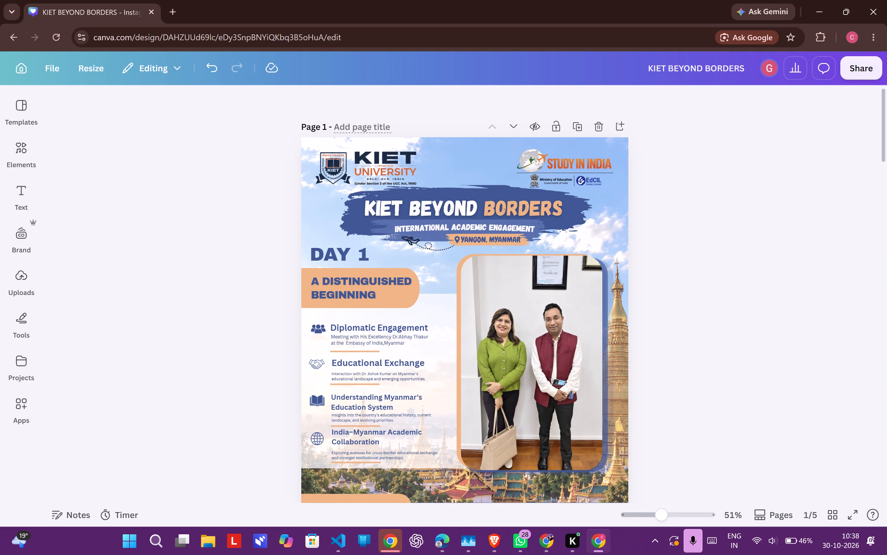
pyautogui.click(382, 127)
pyautogui.write('main')
pyautogui.press('Return')
# Delete the two-person photo from its rounded frame on the page 3 poster copy, keeping the empty frame.
pyautogui.scroll(-4, 698, 331)
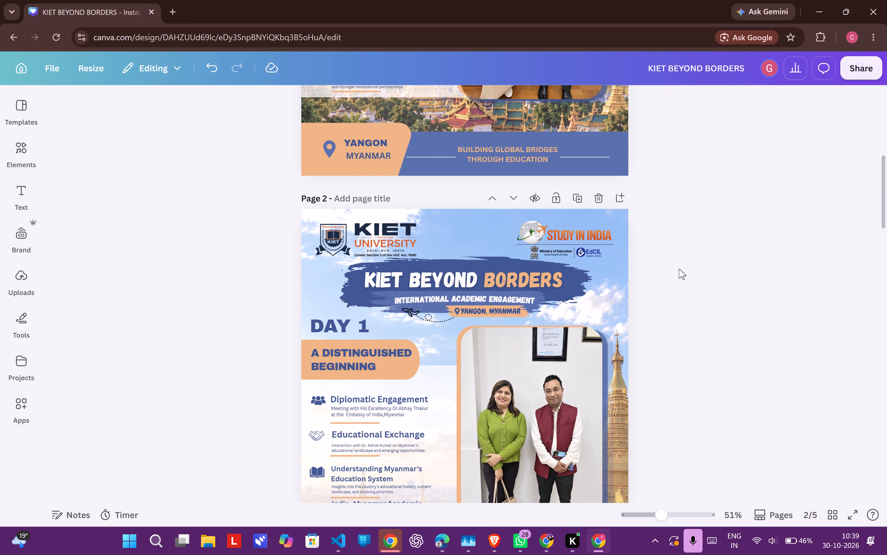
pyautogui.scroll(-4, 679, 269)
pyautogui.scroll(-2, 559, 375)
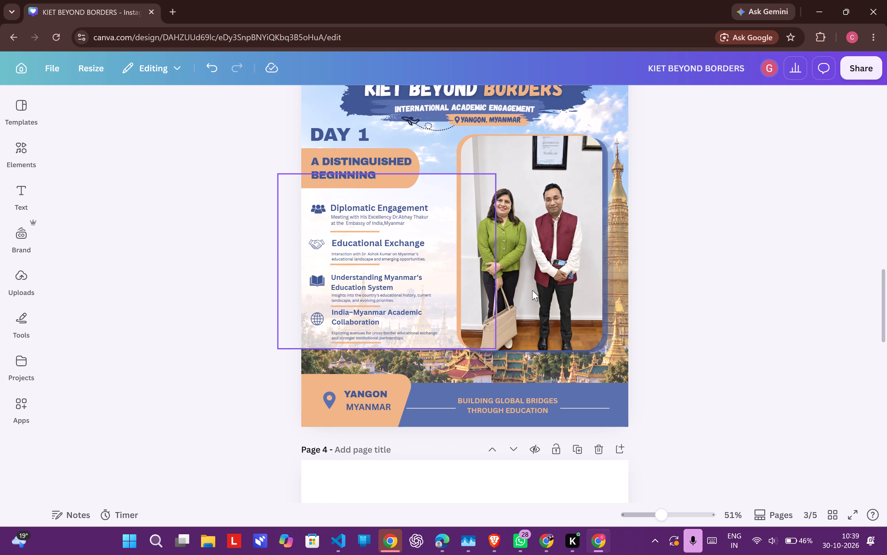
pyautogui.click(532, 290)
pyautogui.click(548, 384)
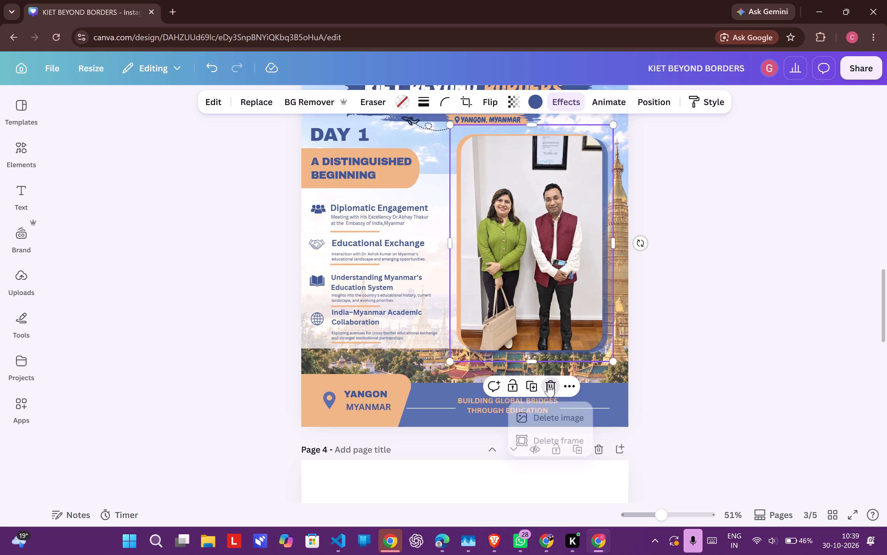
pyautogui.click(561, 418)
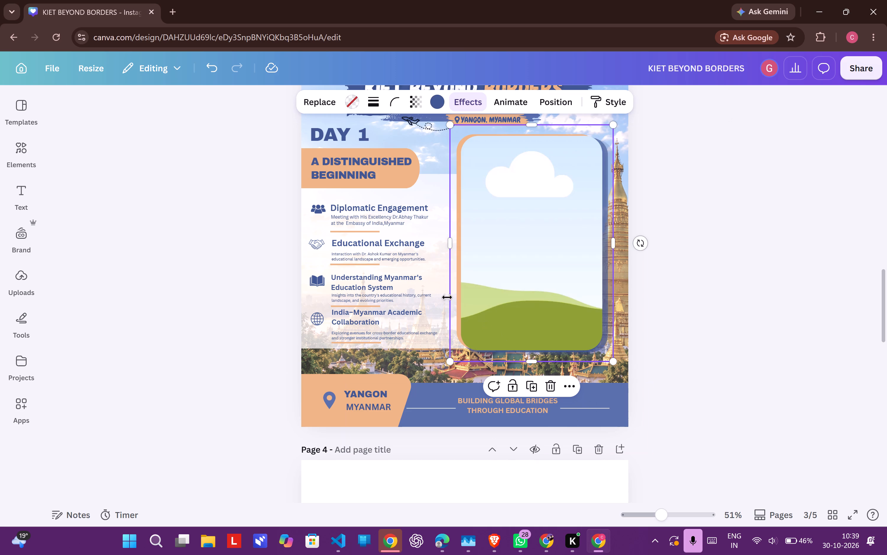
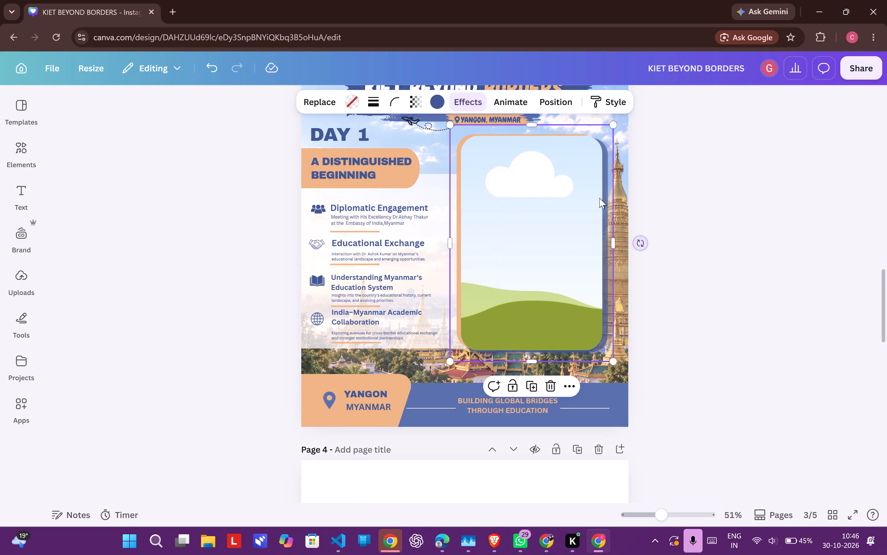
# Compare the page 3 poster copy with the finished Day 1 pages above it and the brush-stroke page below.
pyautogui.scroll(11, 583, 227)
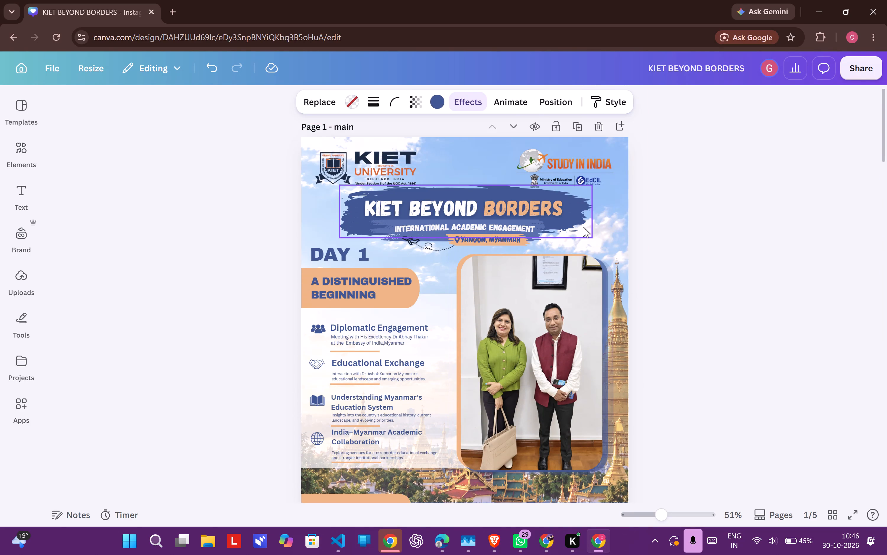
pyautogui.scroll(-6, 583, 227)
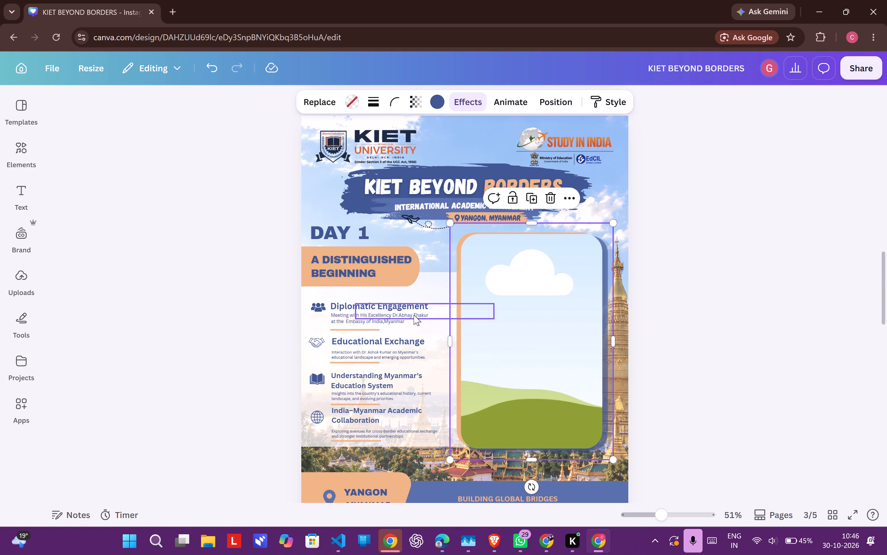
pyautogui.click(389, 320)
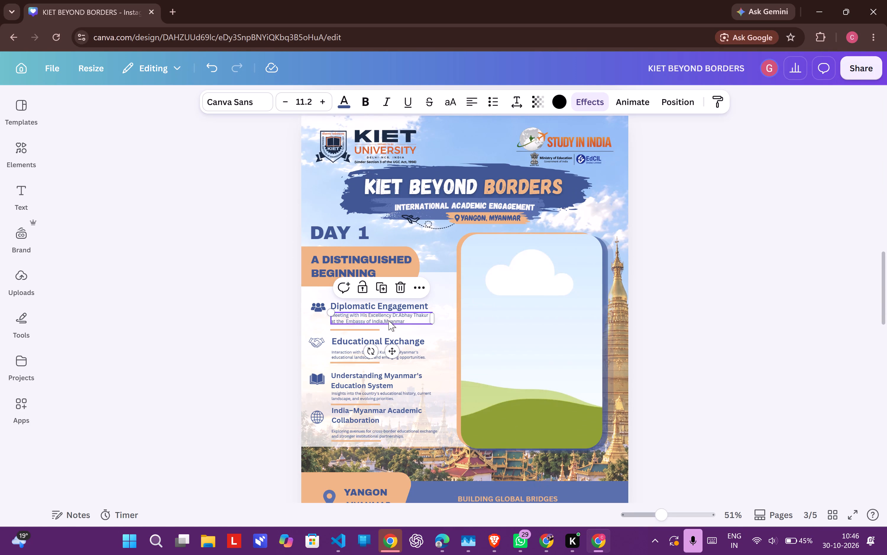
pyautogui.scroll(-3, 389, 320)
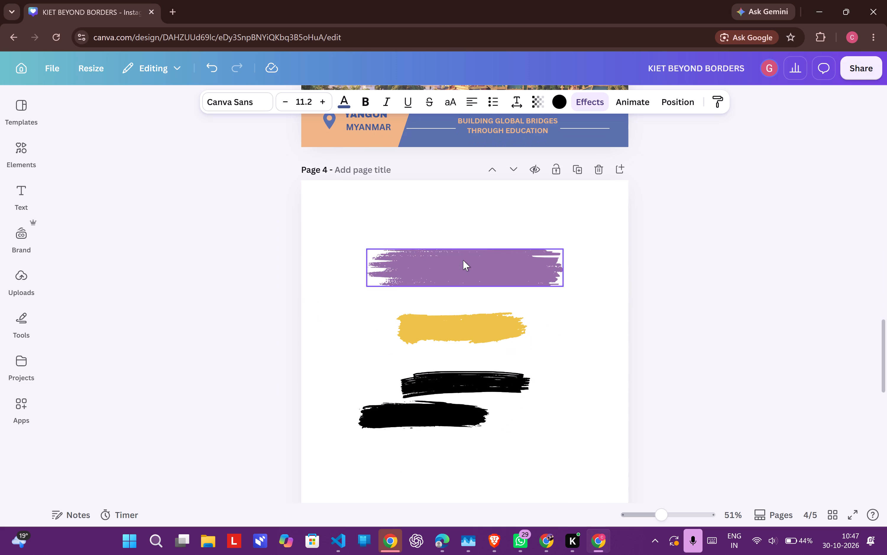
pyautogui.scroll(6, 476, 240)
pyautogui.scroll(2, 569, 250)
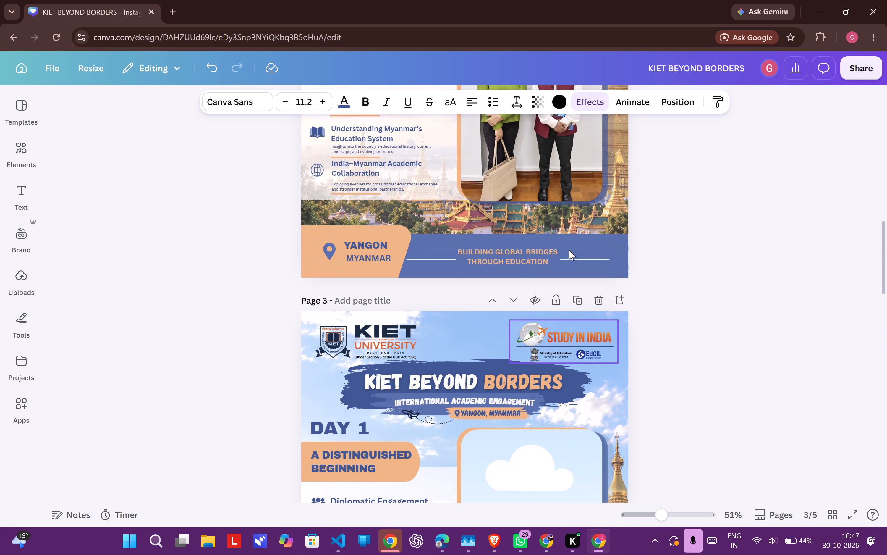
pyautogui.scroll(1, 569, 250)
pyautogui.scroll(-1, 569, 250)
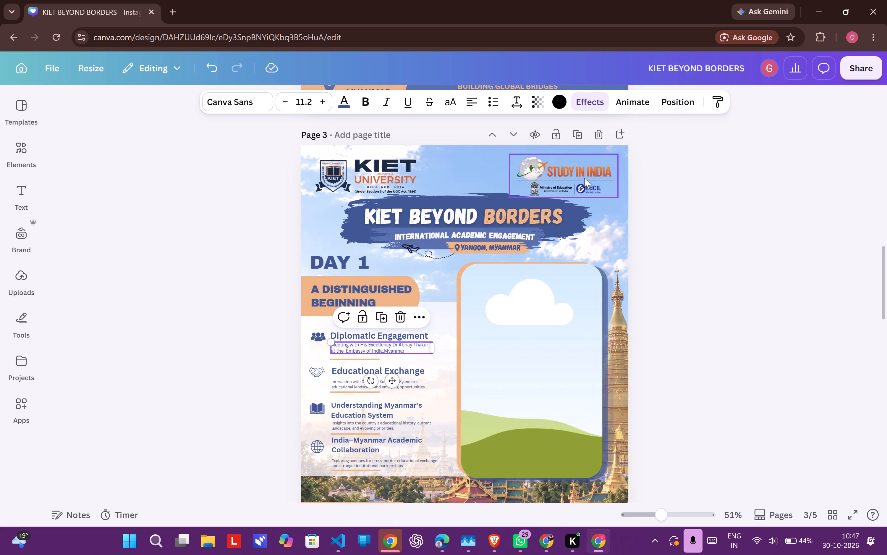
# Delete the empty photo frame and the orange rounded shape behind it from the page 3 poster copy.
pyautogui.click(550, 305)
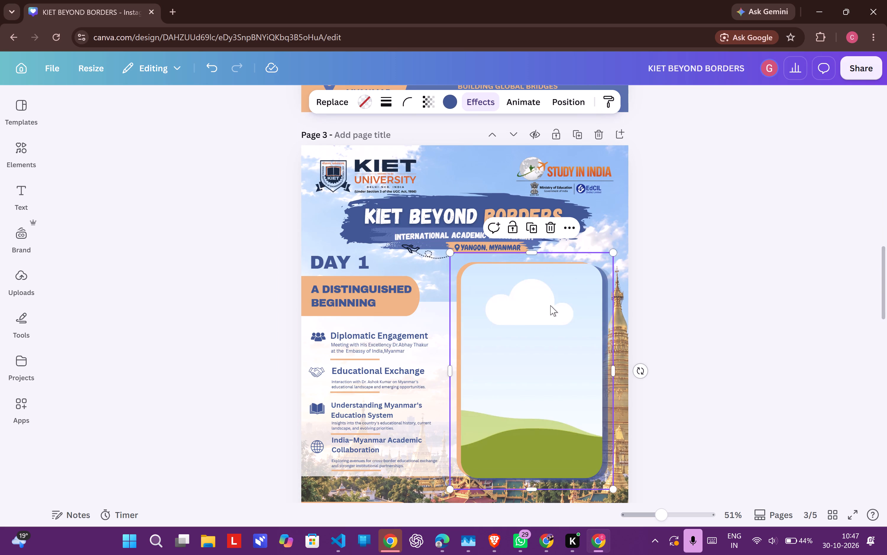
pyautogui.click(550, 233)
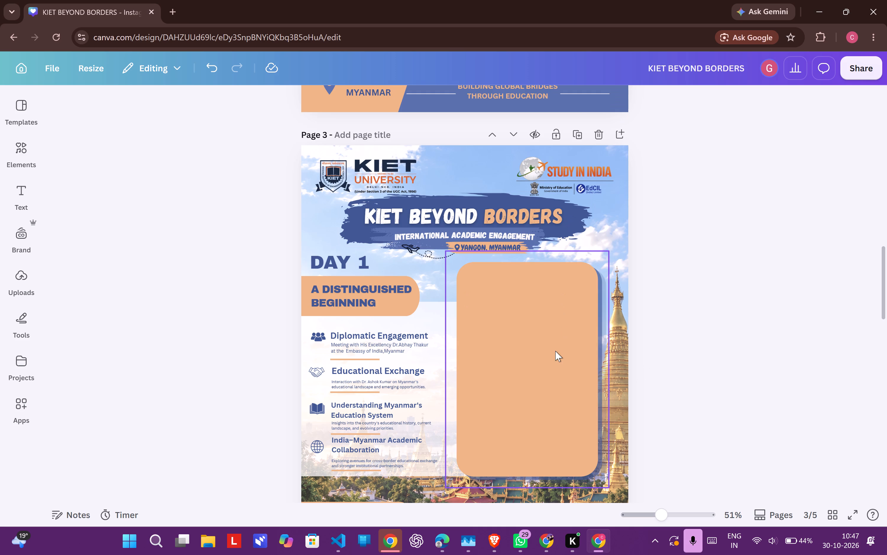
pyautogui.click(555, 351)
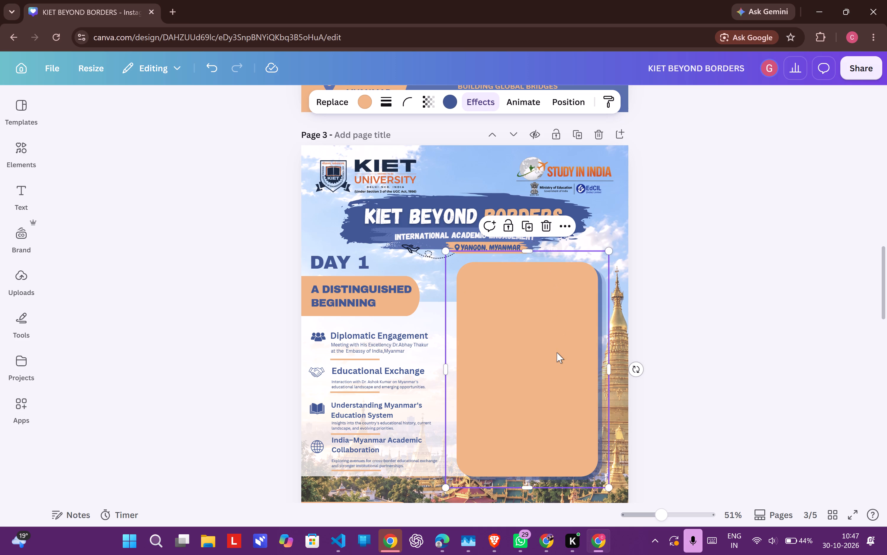
pyautogui.hotkey('ctrl', 'z')
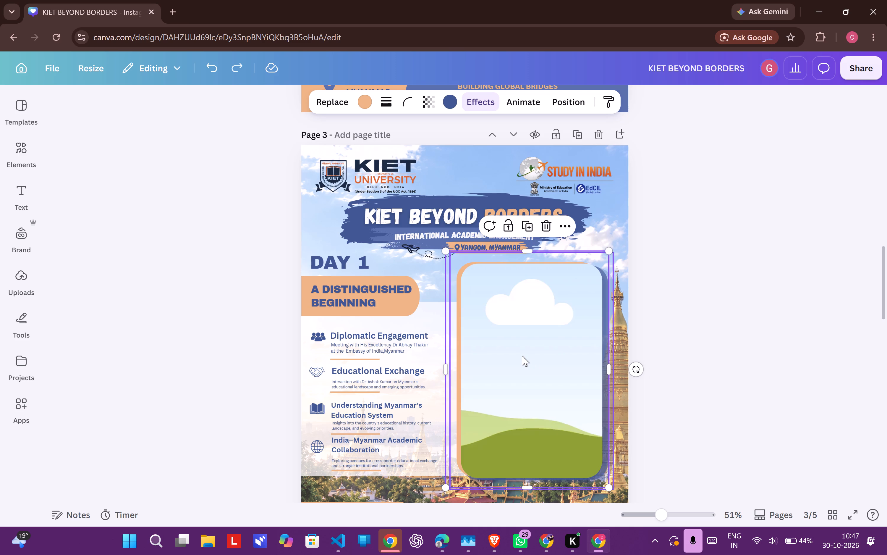
pyautogui.click(522, 356)
pyautogui.click(550, 233)
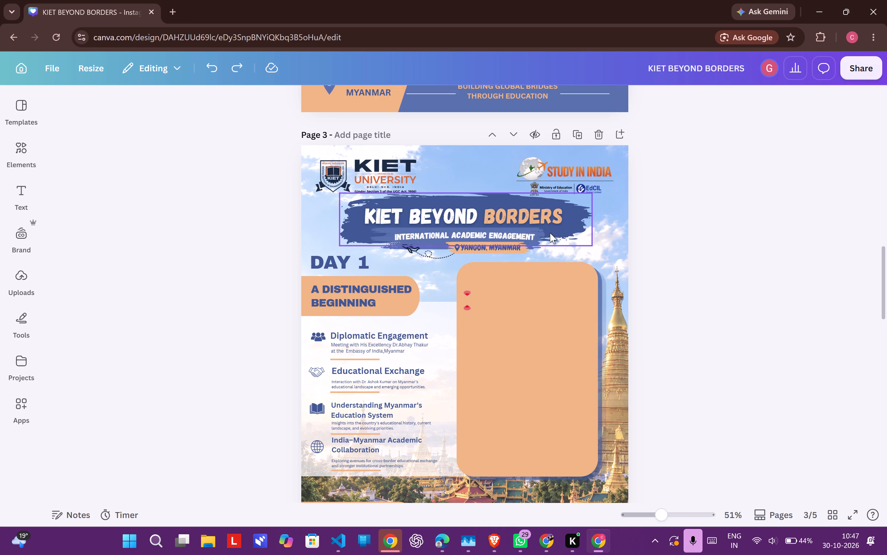
pyautogui.click(554, 292)
pyautogui.click(548, 231)
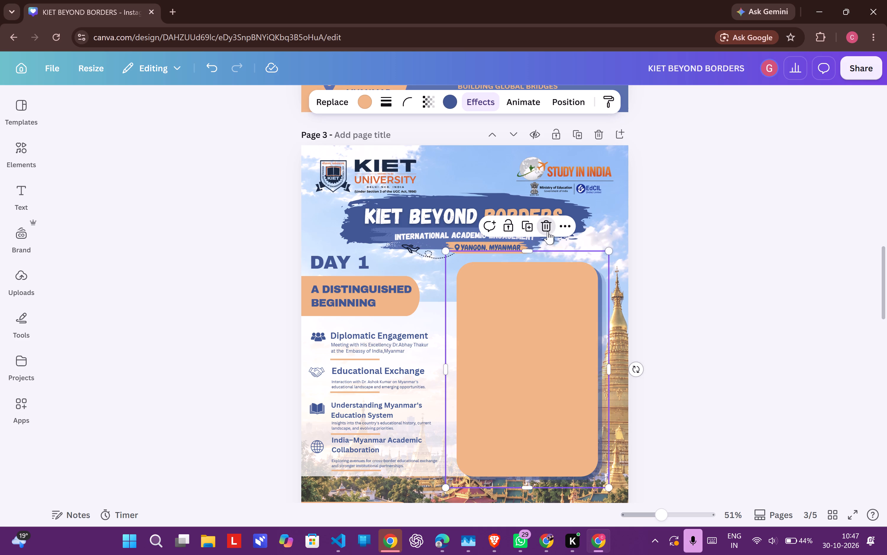
# Review the cleared page 3 layout against the original poster pages above it.
pyautogui.scroll(-2, 489, 329)
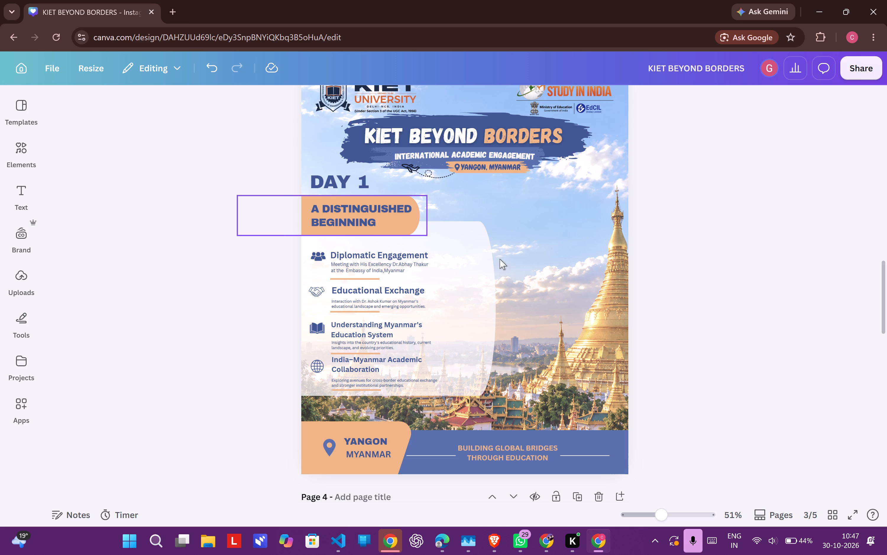
pyautogui.doubleClick(671, 357)
pyautogui.scroll(9, 671, 357)
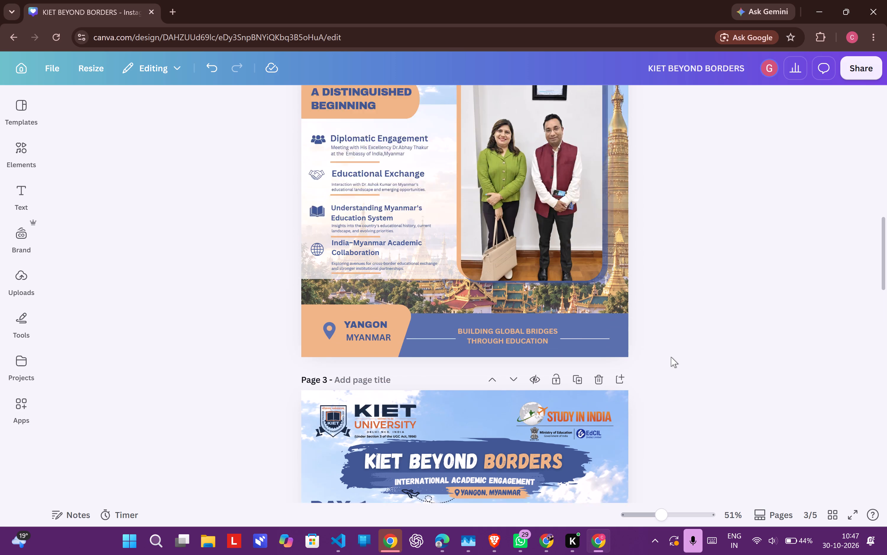
pyautogui.scroll(2, 671, 357)
pyautogui.scroll(-9, 671, 357)
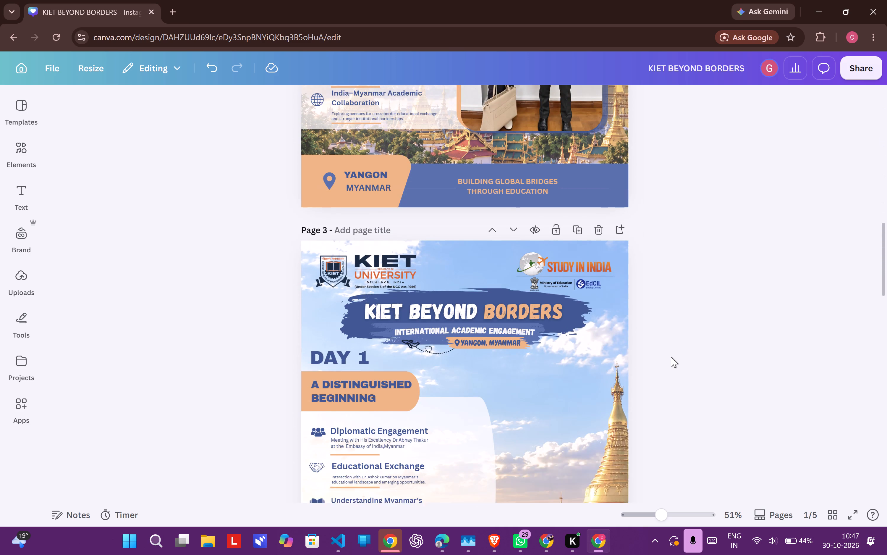
pyautogui.scroll(-1, 671, 357)
pyautogui.scroll(-2, 528, 399)
# Widen the translucent white panel on page 3 across most of the poster and move it just below the "A DISTINGUISHED BEGINNING" banner.
pyautogui.click(487, 341)
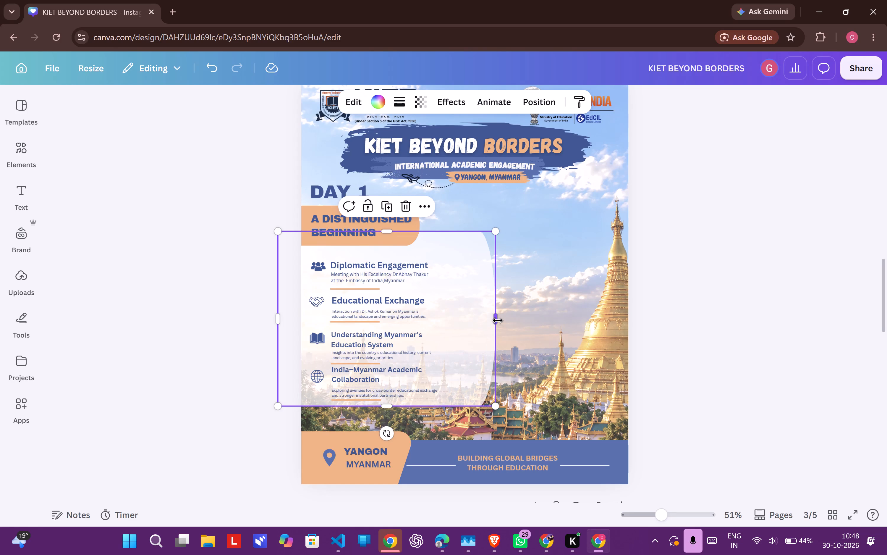
pyautogui.moveTo(498, 320); pyautogui.dragTo(581, 320)
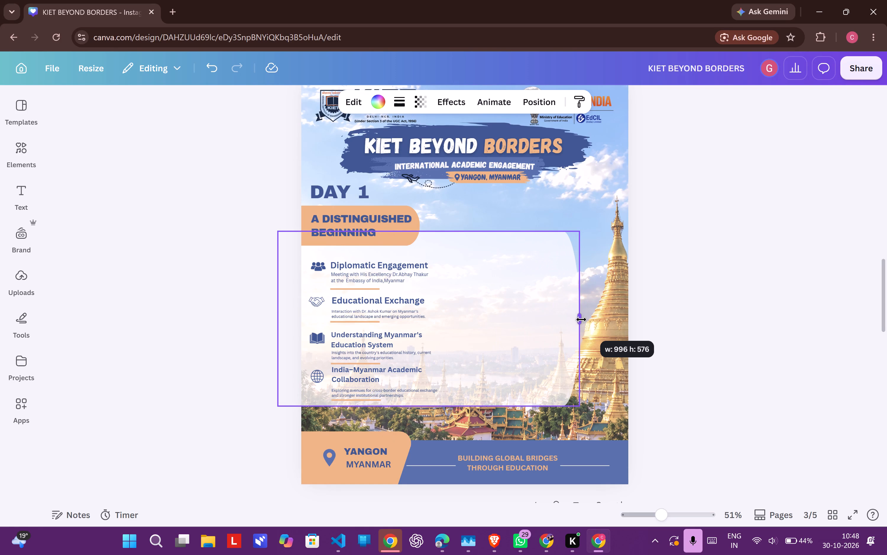
pyautogui.moveTo(581, 320); pyautogui.dragTo(608, 330)
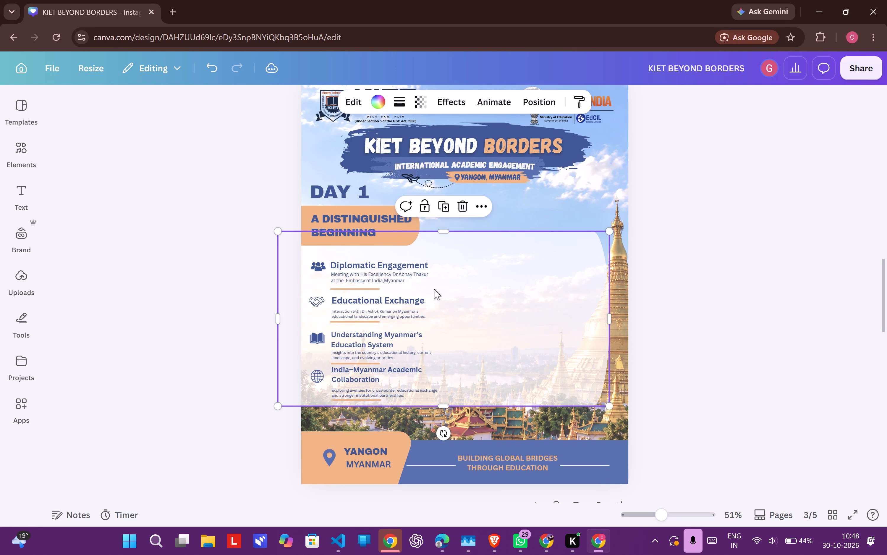
pyautogui.moveTo(276, 317); pyautogui.dragTo(357, 362)
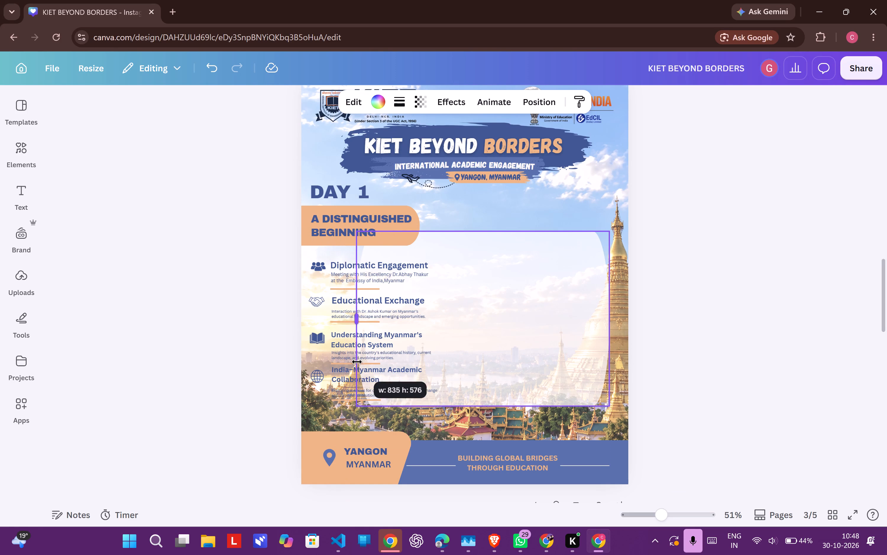
pyautogui.moveTo(357, 362); pyautogui.dragTo(309, 385)
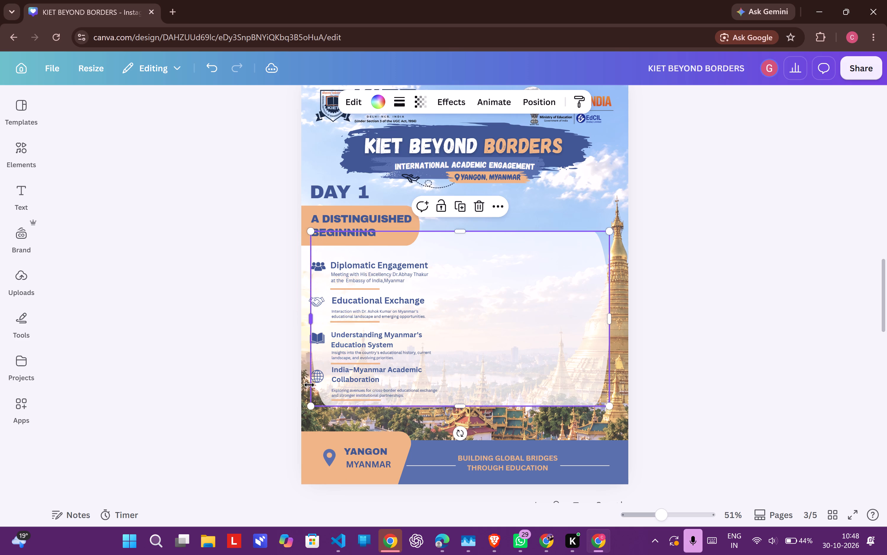
pyautogui.moveTo(475, 338); pyautogui.dragTo(480, 356)
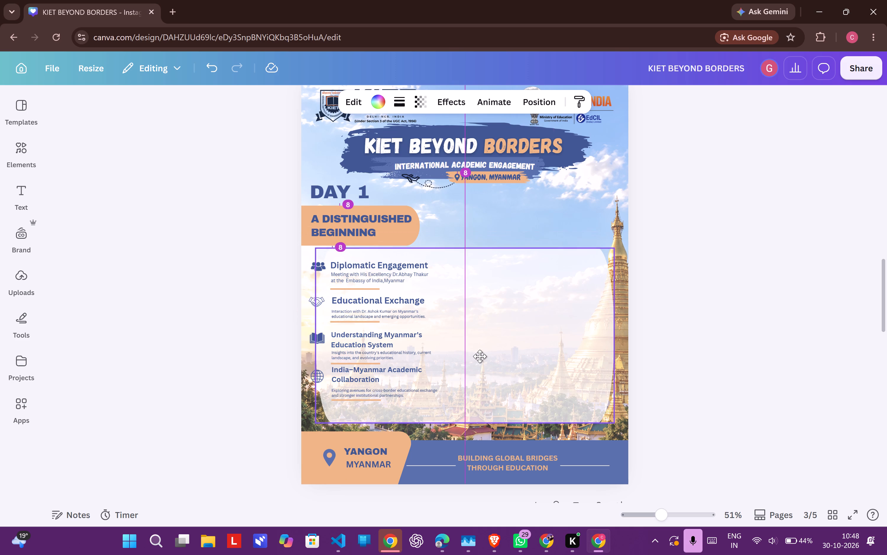
pyautogui.moveTo(480, 356); pyautogui.dragTo(483, 357)
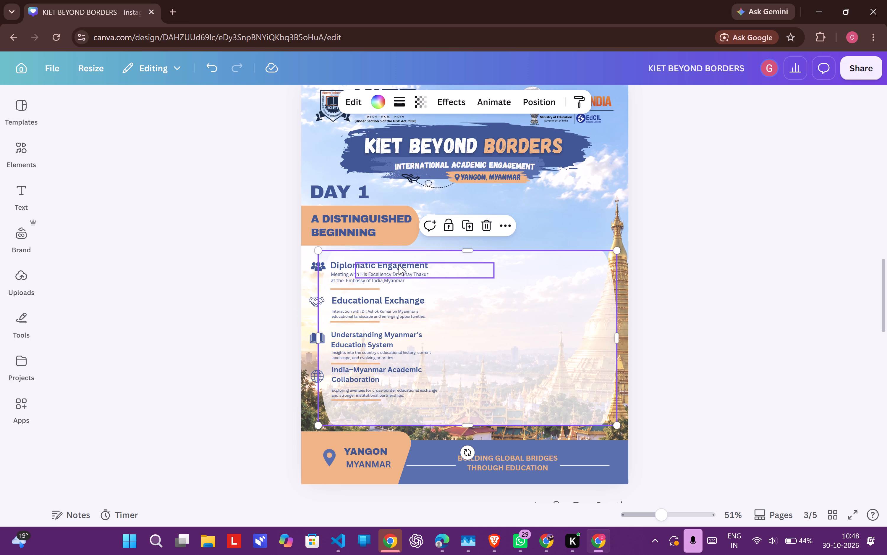
# Delete the "Diplomatic Engagement" heading, its people icon and its orange divider line from page 3.
pyautogui.click(342, 266)
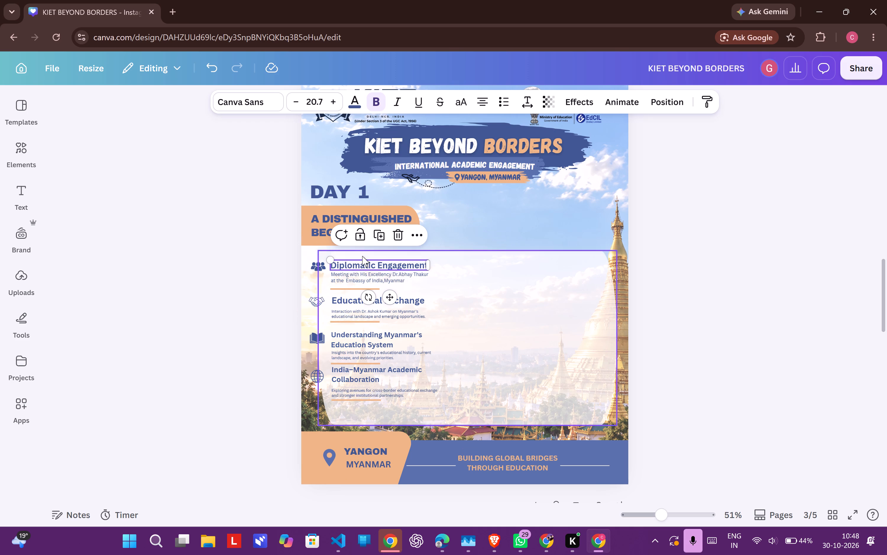
pyautogui.click(397, 238)
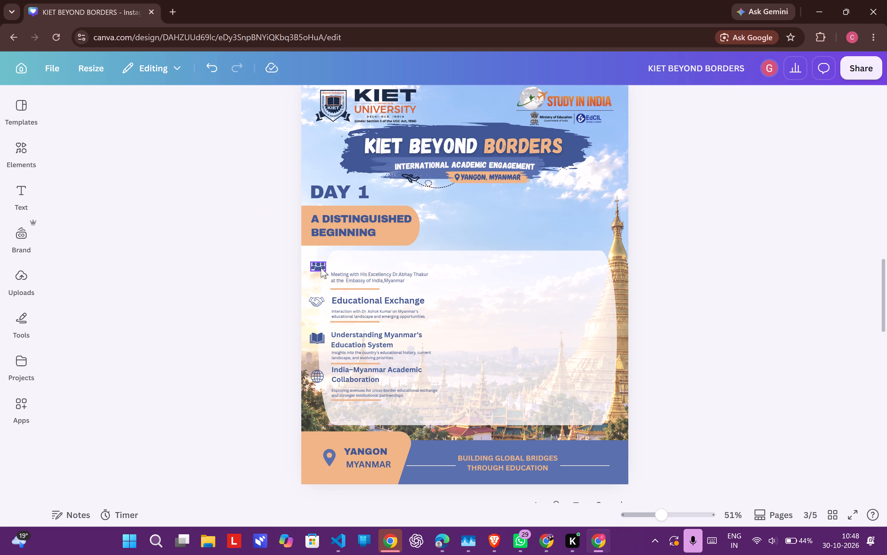
pyautogui.click(321, 268)
pyautogui.click(343, 238)
pyautogui.click(352, 288)
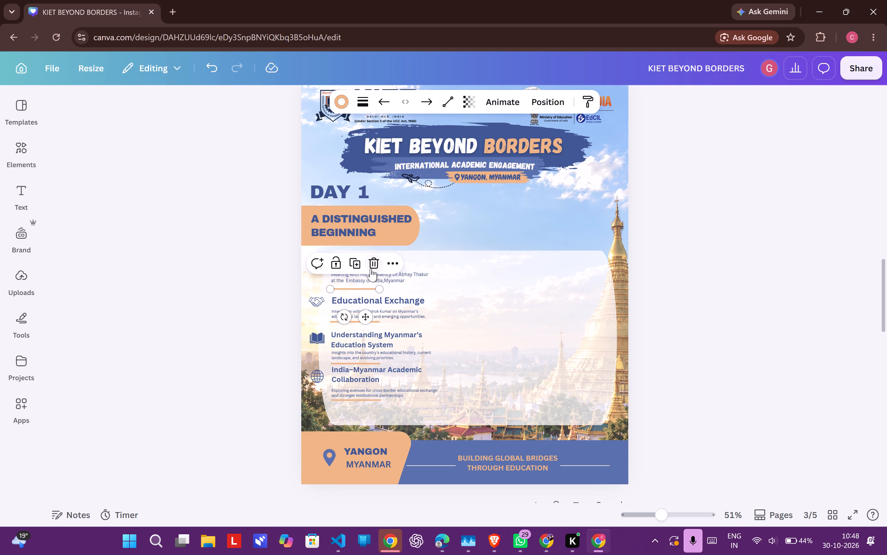
pyautogui.click(370, 268)
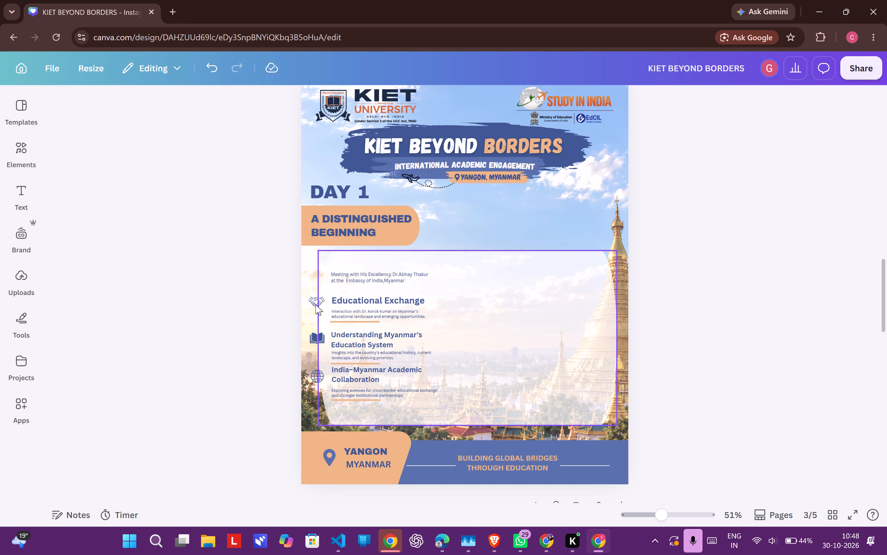
# Delete the handshake icon, the "Educational Exchange" heading and that section's orange divider line from page 3.
pyautogui.click(315, 304)
pyautogui.click(335, 271)
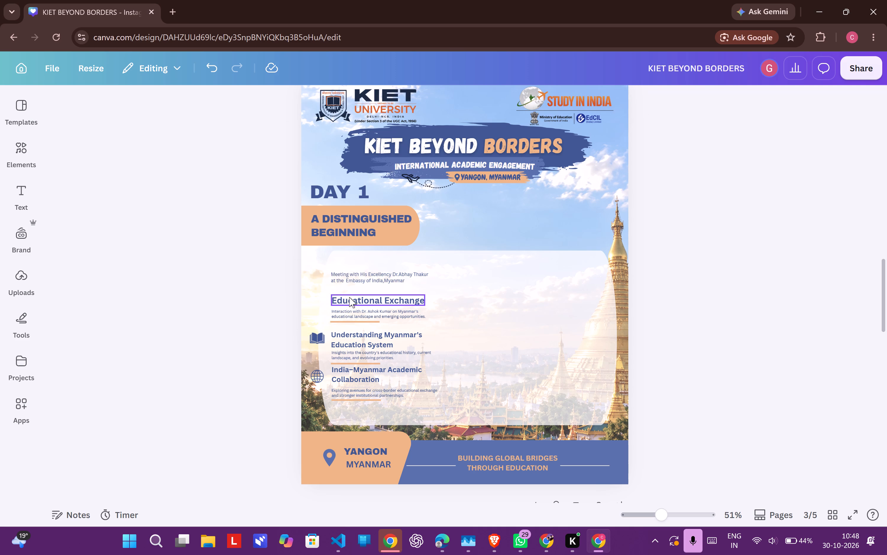
pyautogui.click(351, 296)
pyautogui.click(396, 267)
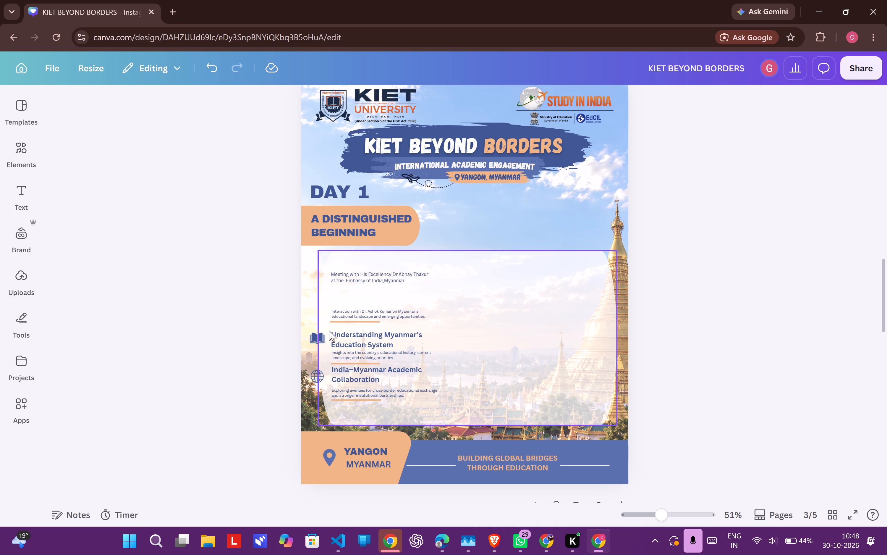
pyautogui.click(342, 319)
pyautogui.click(371, 297)
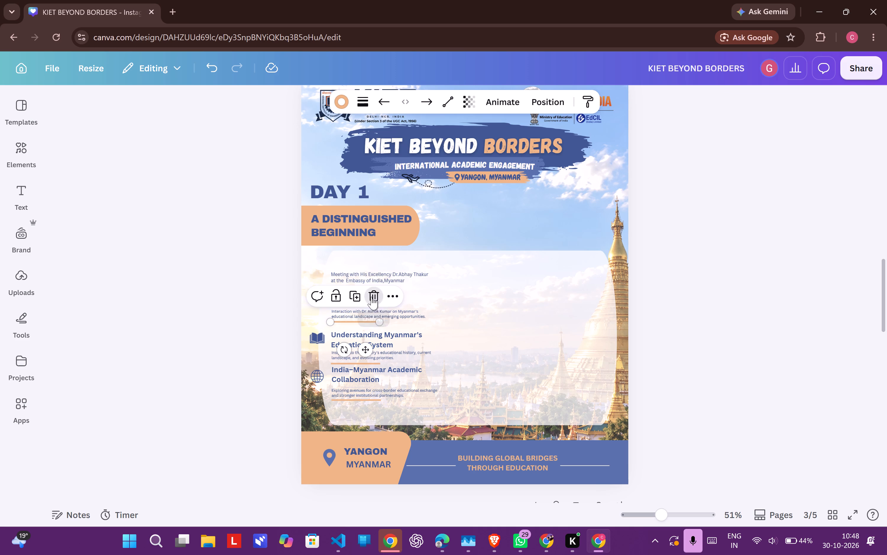
# Delete the book icon and the "Understanding Myanmar's Education System" heading from page 3.
pyautogui.click(318, 340)
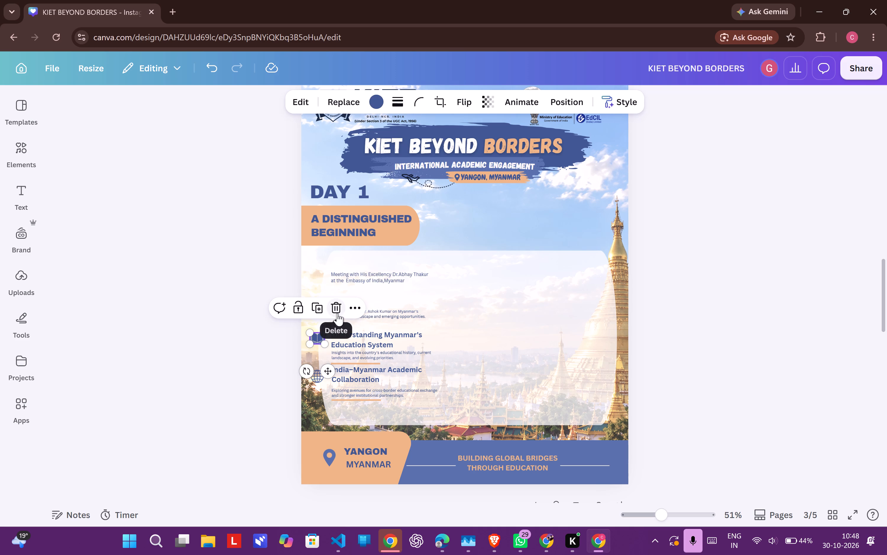
pyautogui.click(337, 313)
pyautogui.click(371, 335)
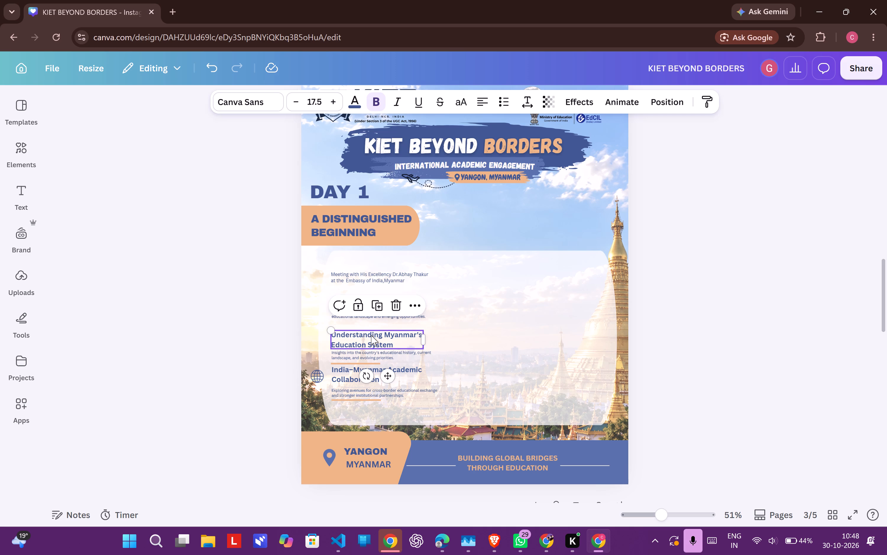
pyautogui.click(396, 314)
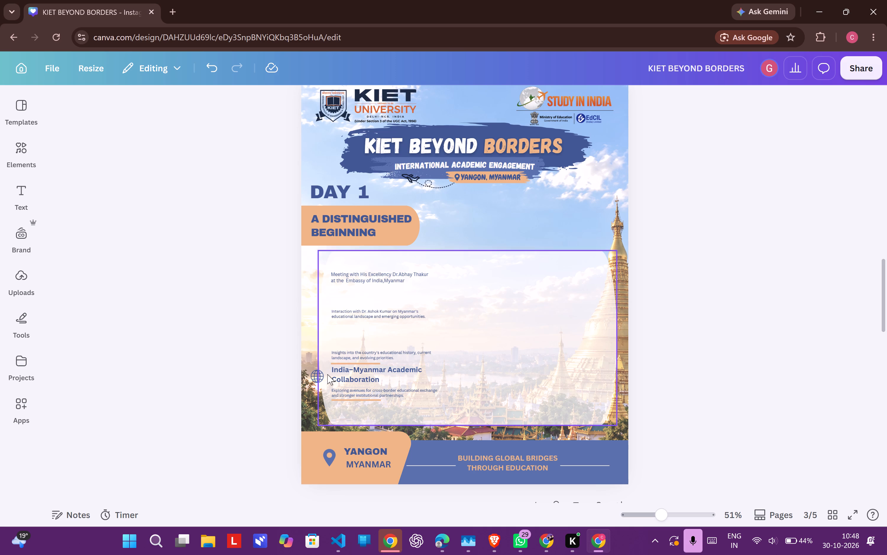
# Delete the globe icon, the "India–Myanmar Academic Collaboration" heading and the two remaining orange divider lines from page 3.
pyautogui.click(318, 375)
pyautogui.click(336, 349)
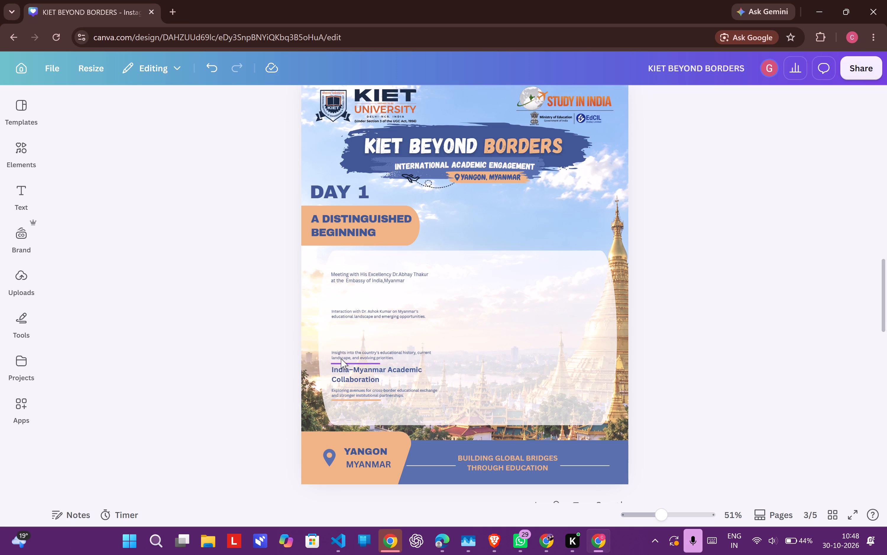
pyautogui.click(355, 377)
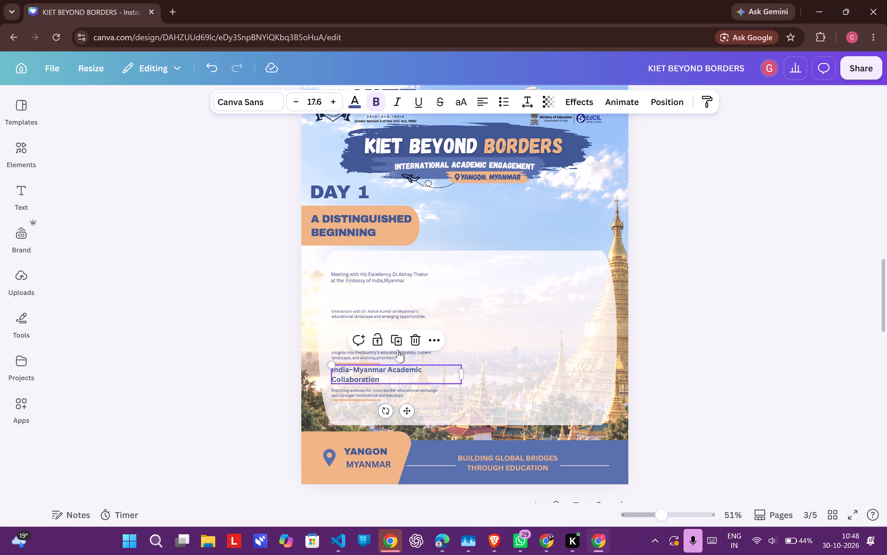
pyautogui.click(415, 342)
pyautogui.click(375, 367)
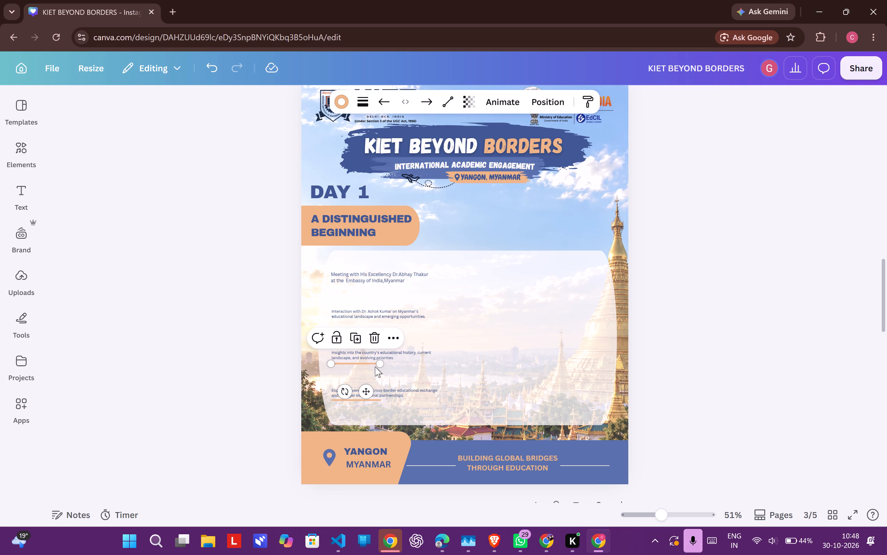
pyautogui.click(376, 343)
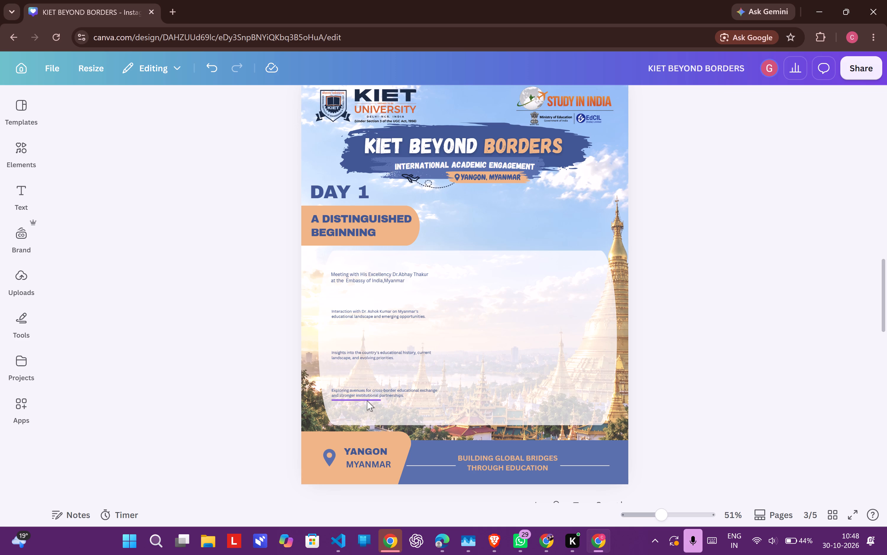
pyautogui.click(367, 401)
pyautogui.click(379, 372)
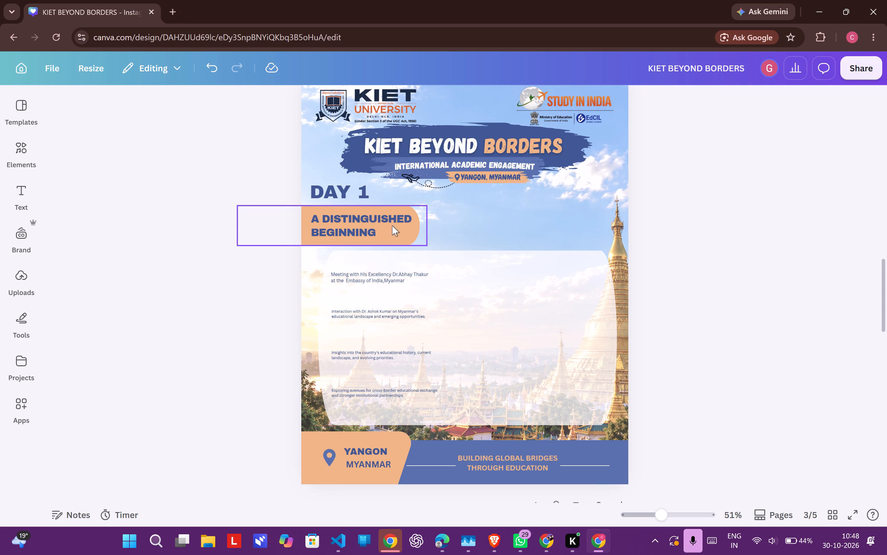
# Shorten the translucent white panel on page 3 from both its top and bottom edges and move it down to just above the footer.
pyautogui.click(382, 222)
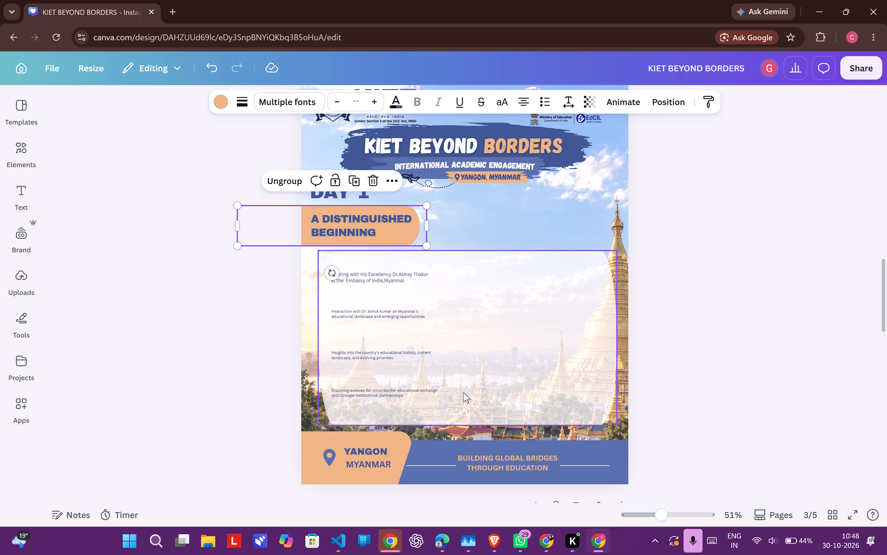
pyautogui.click(473, 414)
pyautogui.moveTo(470, 422); pyautogui.dragTo(470, 422)
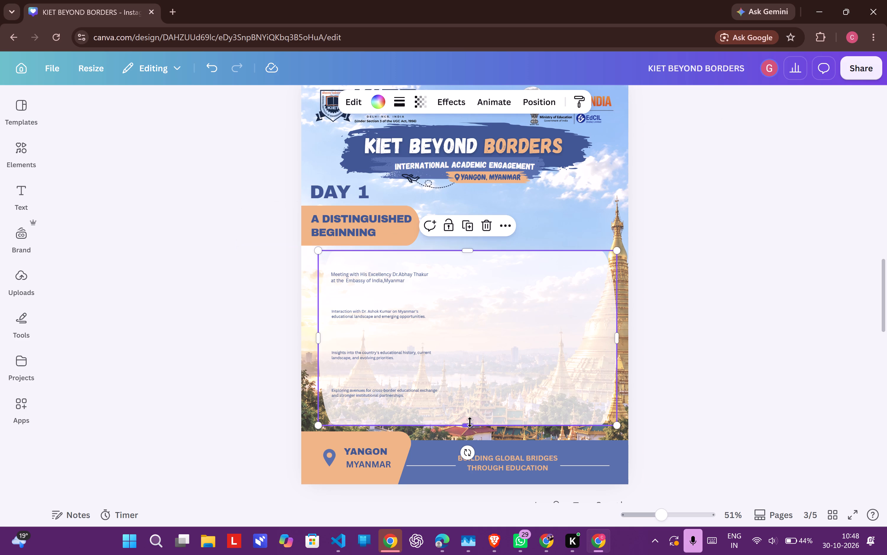
pyautogui.moveTo(470, 422); pyautogui.dragTo(468, 404)
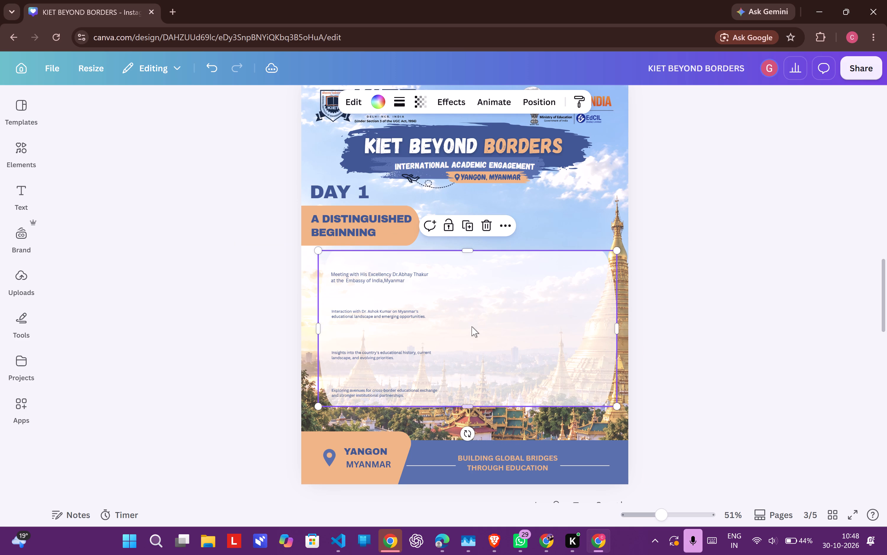
pyautogui.moveTo(469, 252); pyautogui.dragTo(466, 306)
pyautogui.click(695, 275)
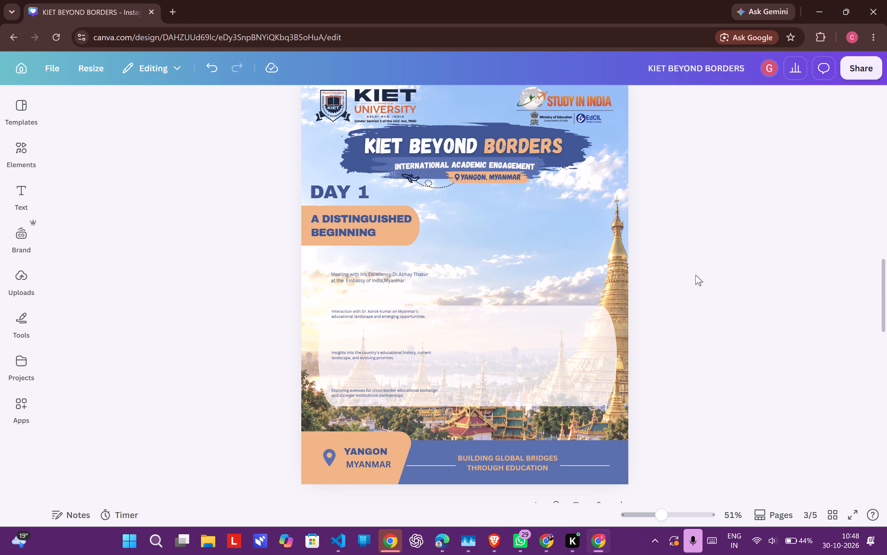
pyautogui.moveTo(478, 349); pyautogui.dragTo(479, 361)
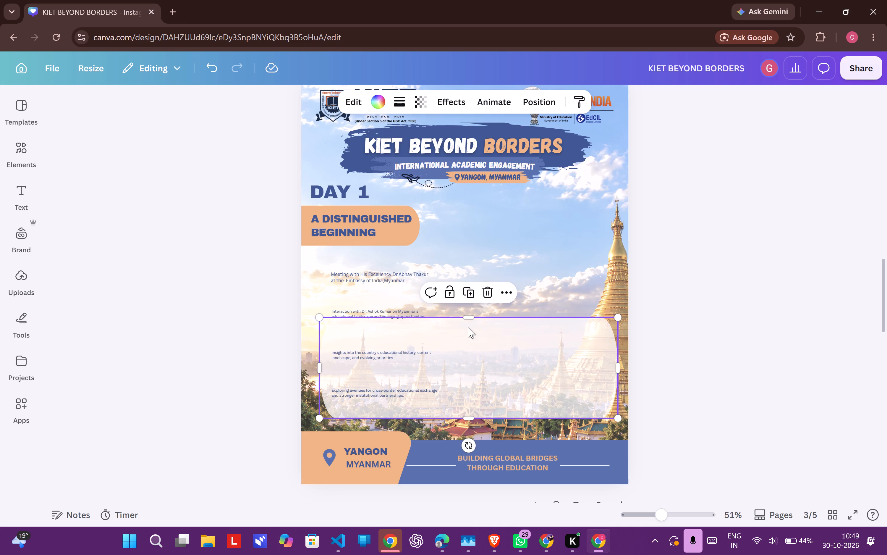
pyautogui.click(684, 276)
# Recolour the translucent panel on page 3 to the dark blue from the brand kit's colour palette.
pyautogui.click(519, 348)
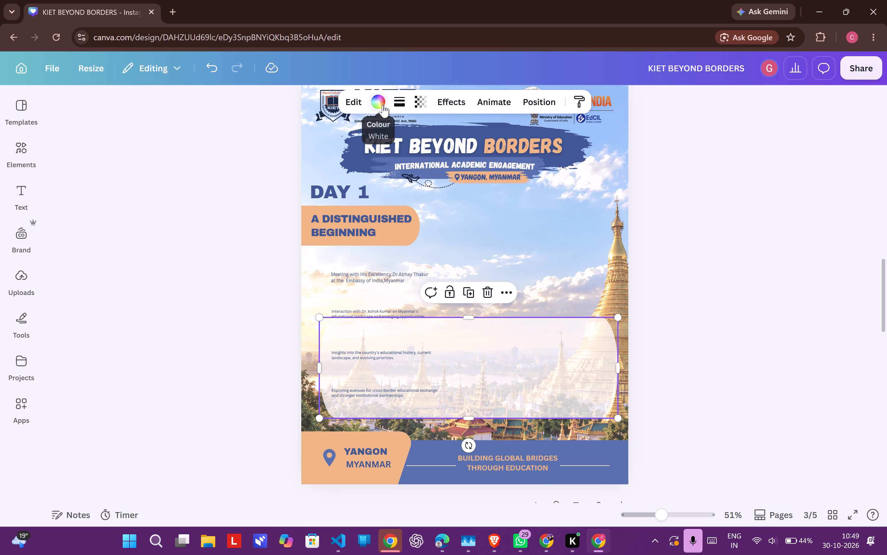
pyautogui.click(383, 105)
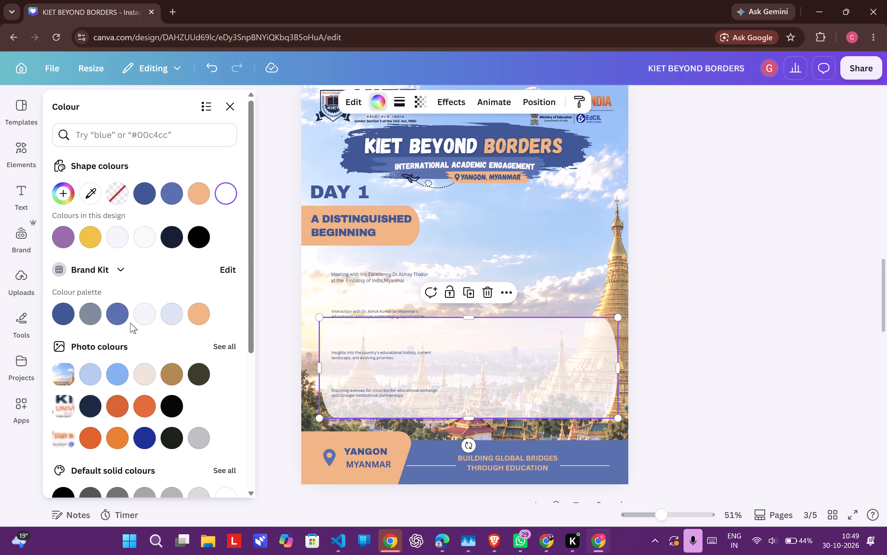
pyautogui.click(115, 316)
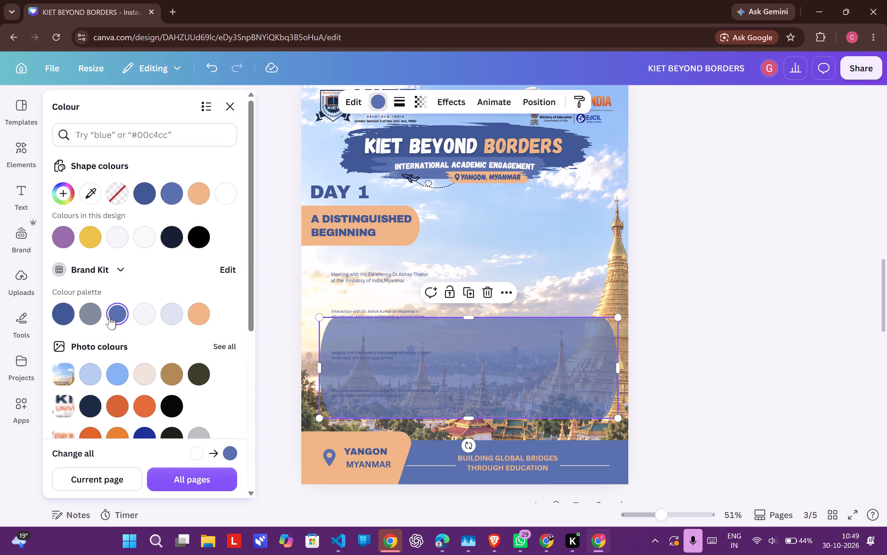
pyautogui.click(68, 313)
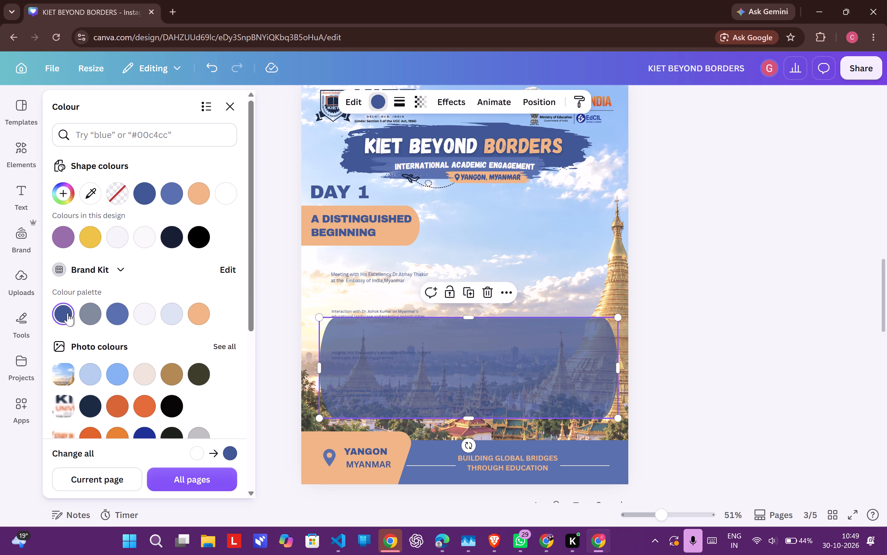
pyautogui.click(399, 283)
pyautogui.tripleClick(399, 283)
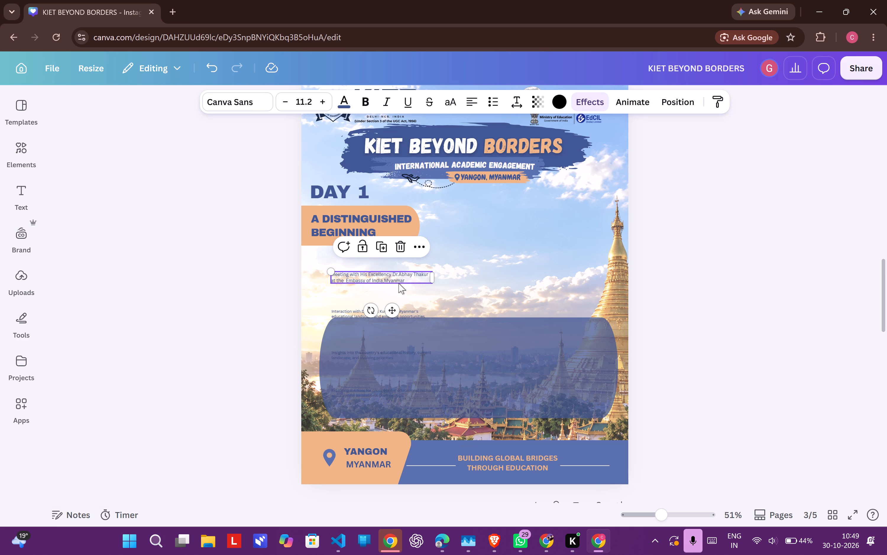
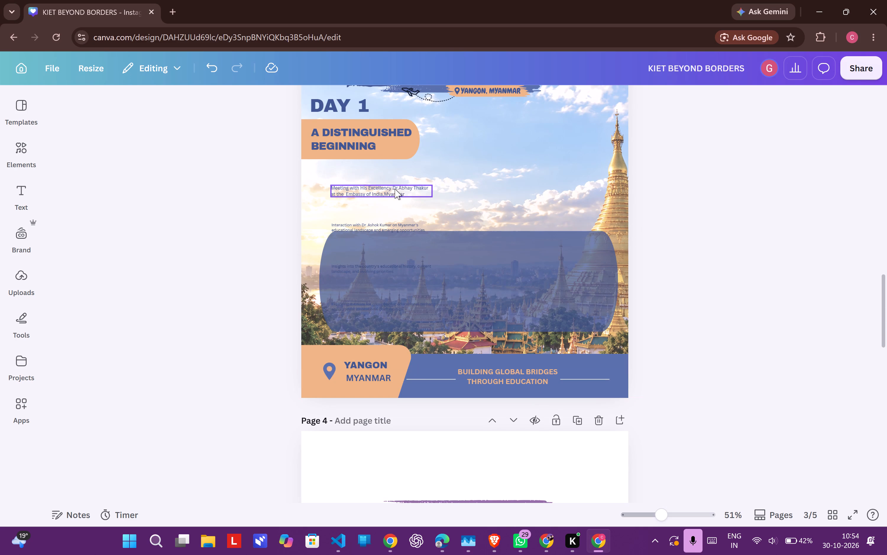
pyautogui.click(370, 196)
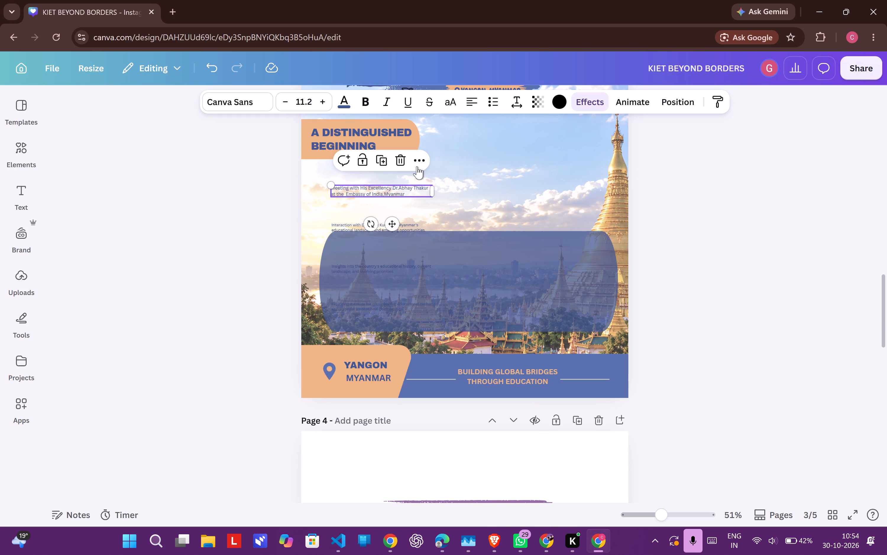
pyautogui.click(405, 159)
pyautogui.click(438, 186)
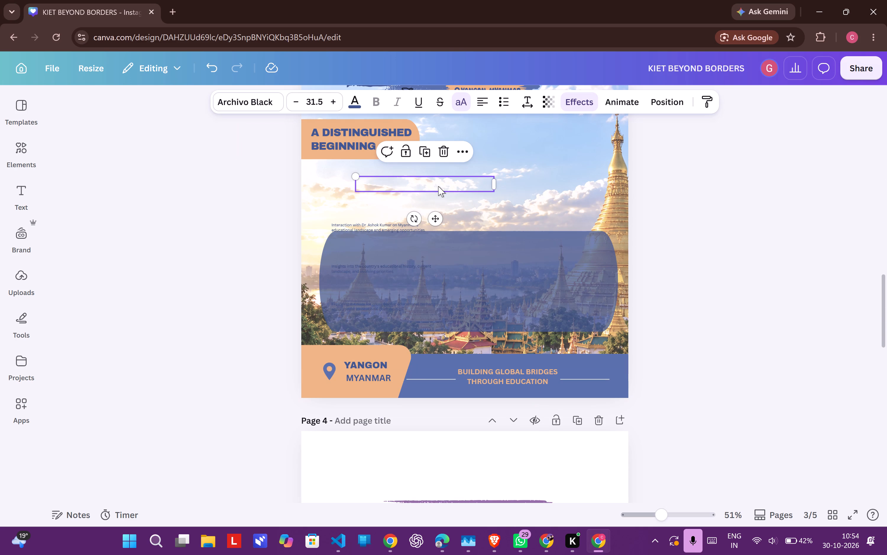
pyautogui.click(441, 151)
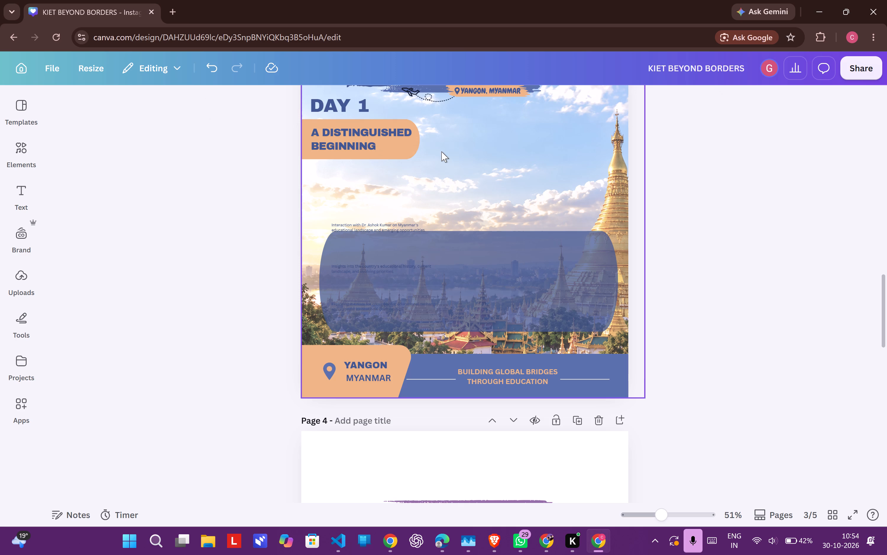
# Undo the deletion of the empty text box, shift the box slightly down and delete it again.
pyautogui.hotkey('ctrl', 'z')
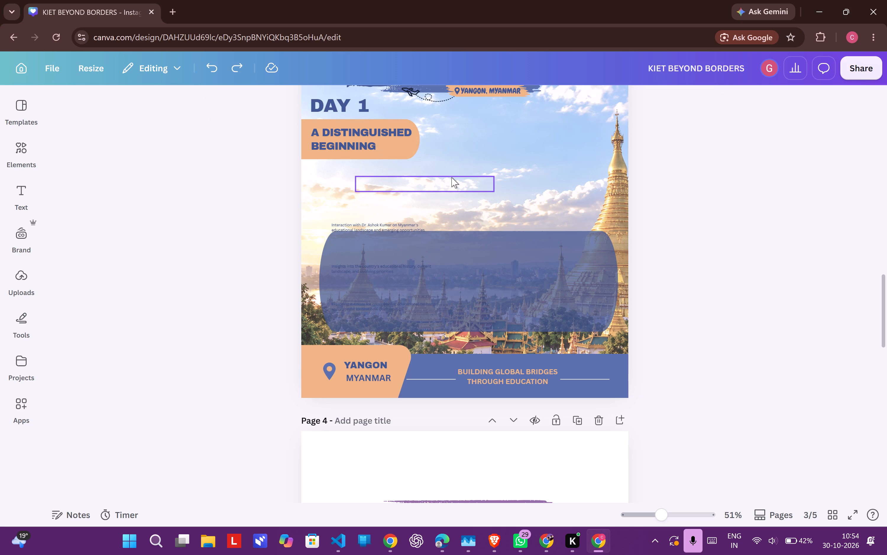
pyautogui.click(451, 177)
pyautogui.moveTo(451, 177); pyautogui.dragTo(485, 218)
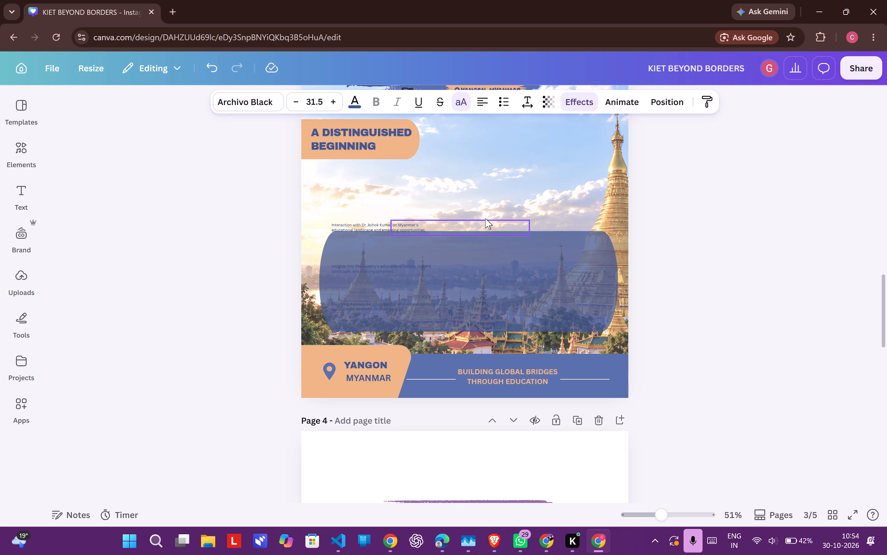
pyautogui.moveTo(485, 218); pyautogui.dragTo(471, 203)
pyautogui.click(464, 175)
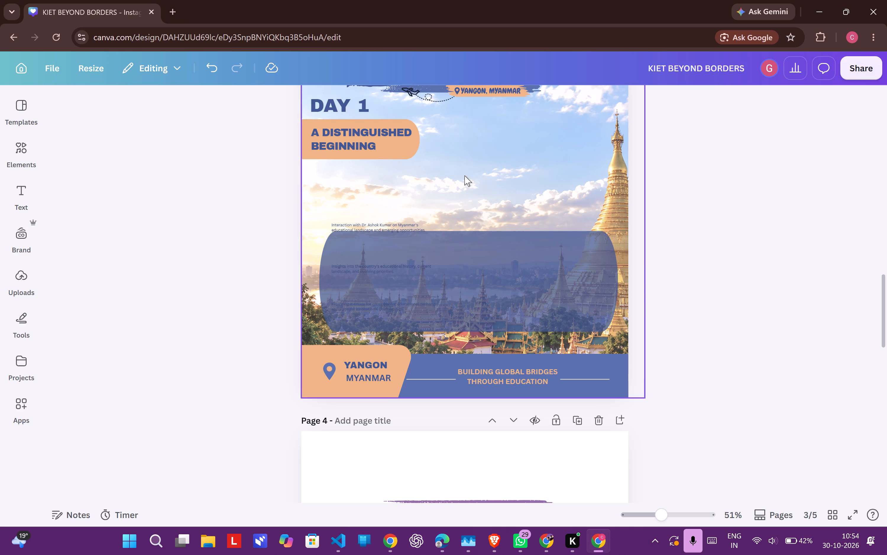
# Delete the three remaining small texts on page 3: the educational landscape interaction, the country insights and the cross-border exchange line.
pyautogui.click(381, 227)
pyautogui.click(398, 199)
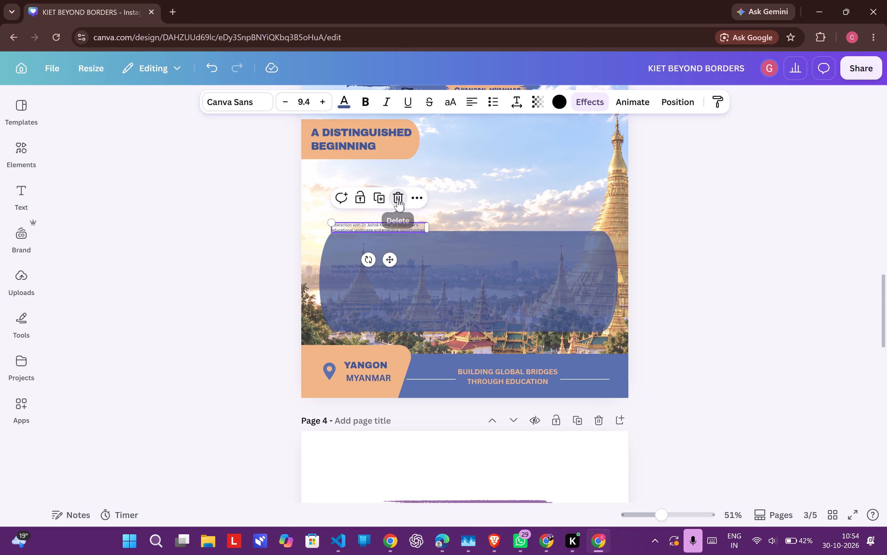
pyautogui.click(377, 273)
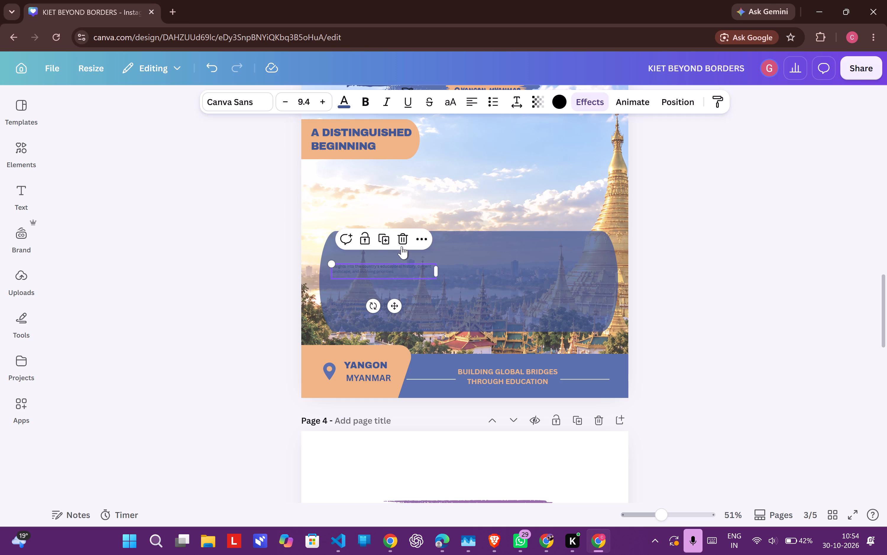
pyautogui.click(406, 242)
pyautogui.click(378, 309)
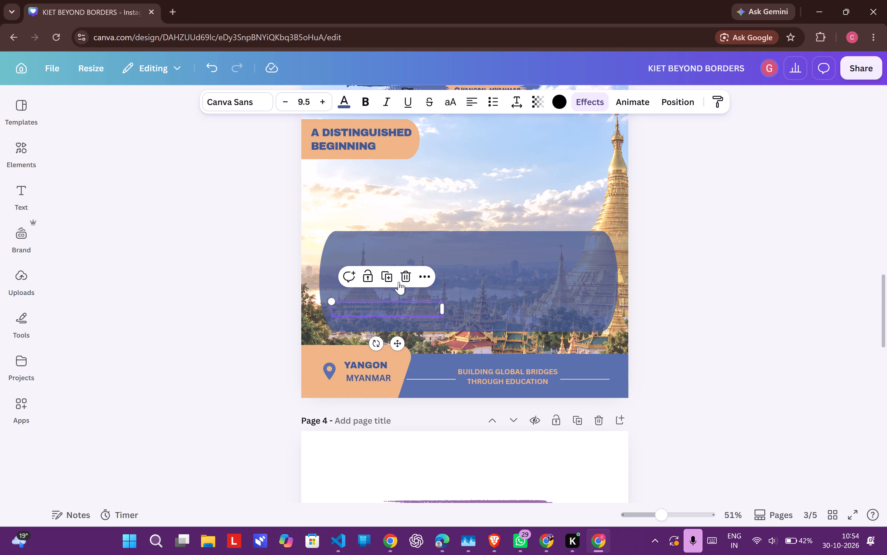
pyautogui.click(403, 278)
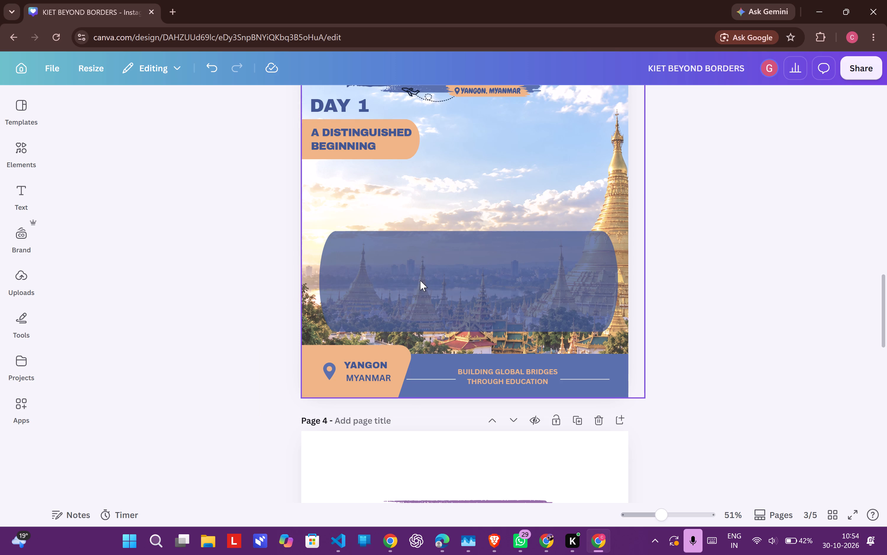
# Move the blue panel on page 3 slightly down and centre it horizontally on the page.
pyautogui.moveTo(420, 280); pyautogui.dragTo(415, 286)
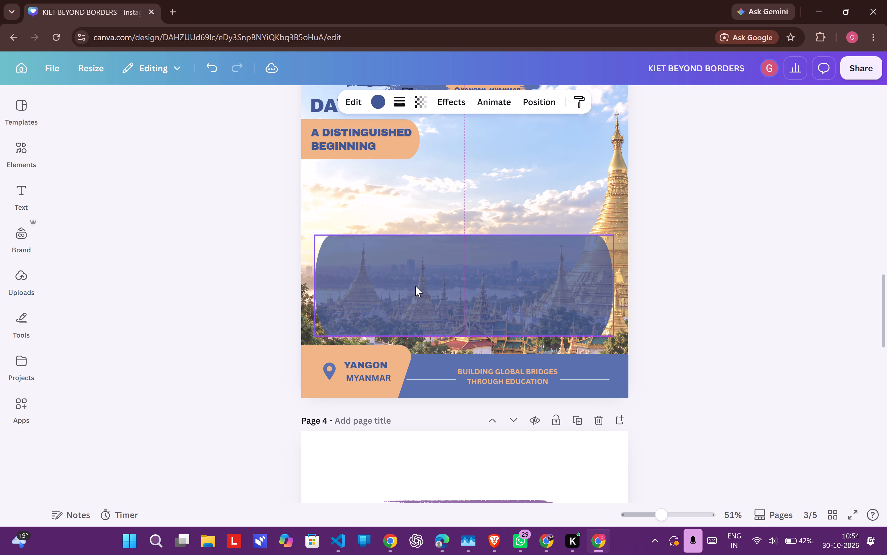
pyautogui.moveTo(415, 286); pyautogui.dragTo(417, 285)
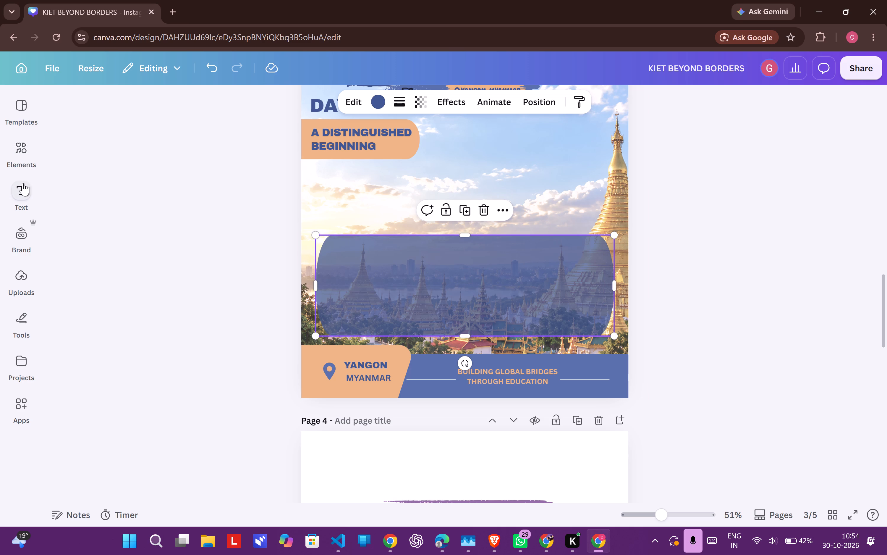
# Look through the Film and photo frames for a picture frame that suits page 3.
pyautogui.click(23, 162)
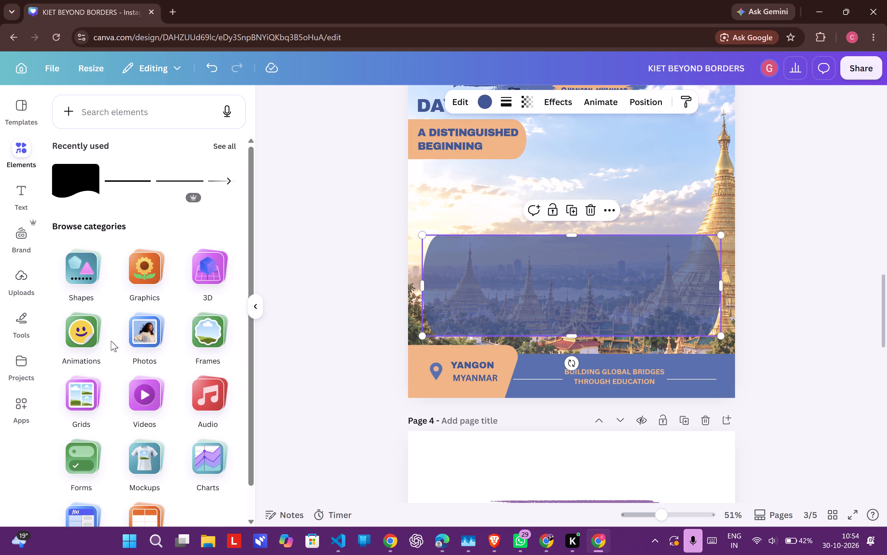
pyautogui.scroll(-1, 174, 418)
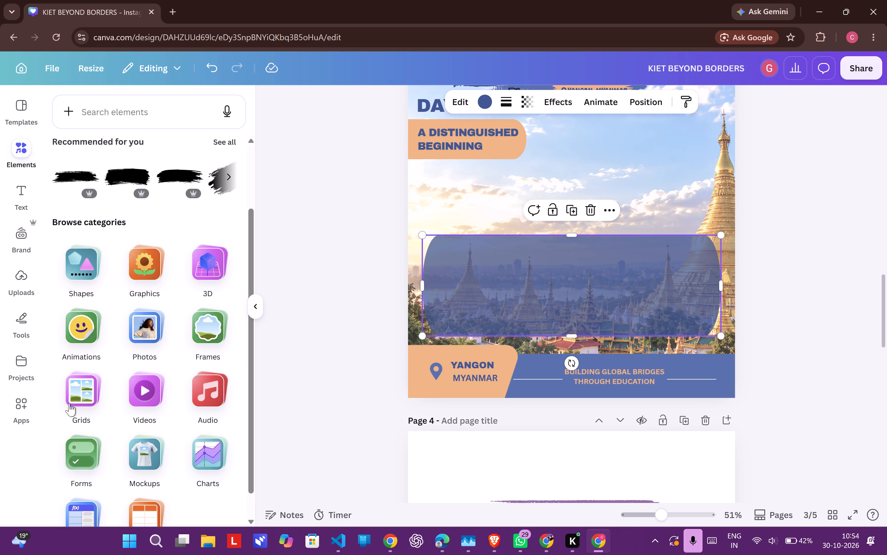
pyautogui.click(201, 339)
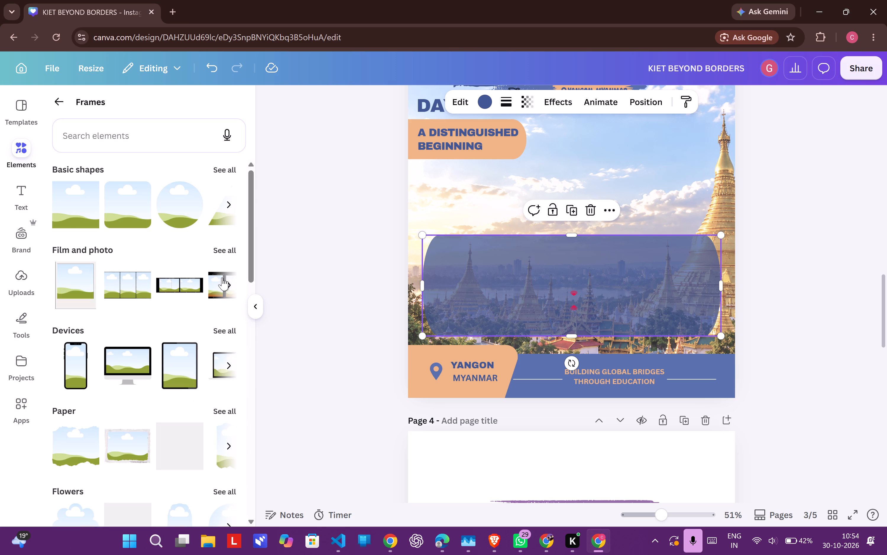
pyautogui.hscroll(-1, 130, 324)
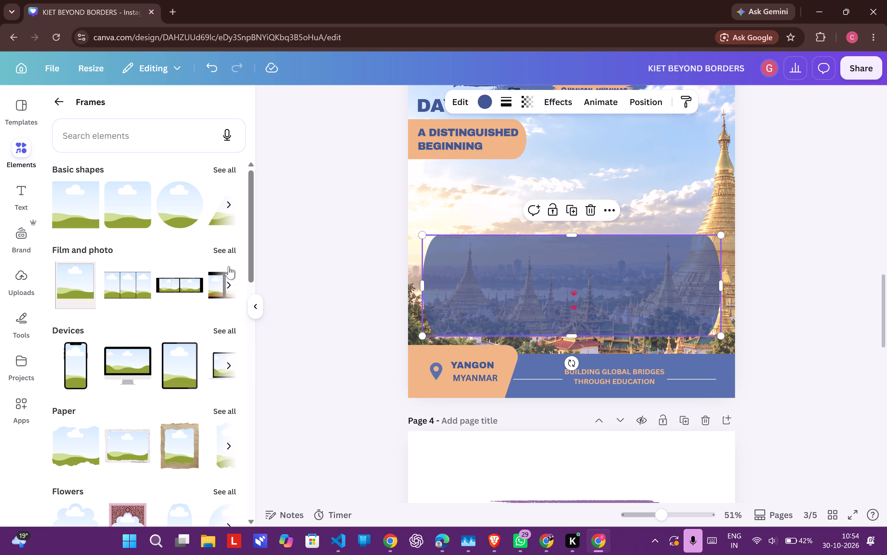
pyautogui.click(225, 246)
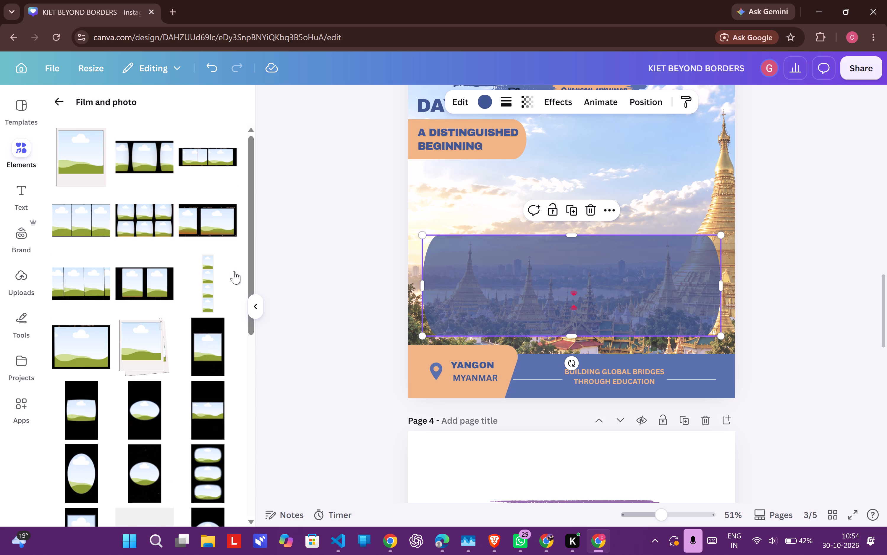
pyautogui.scroll(-1, 75, 315)
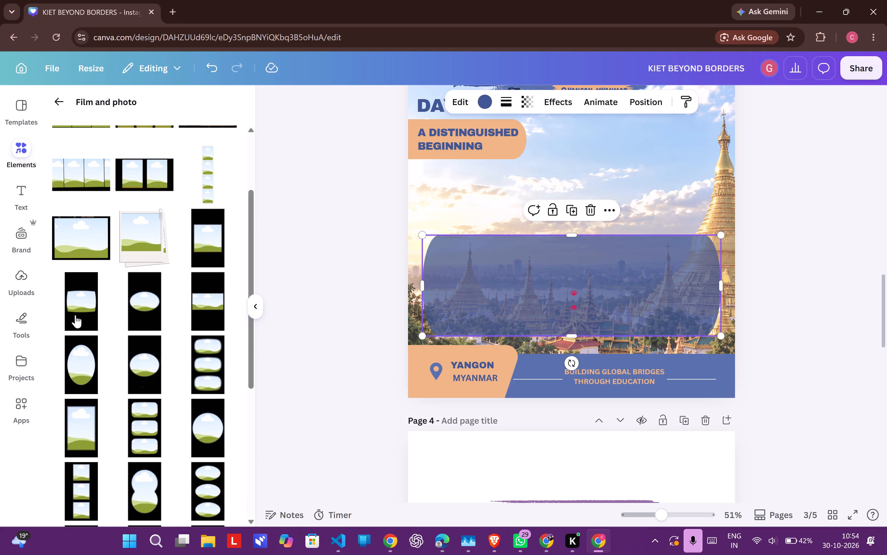
pyautogui.scroll(-8, 75, 315)
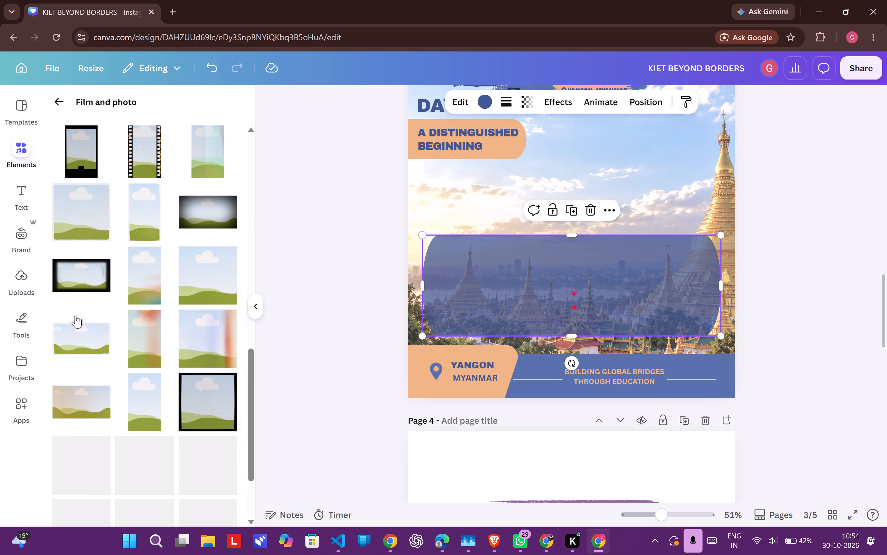
pyautogui.scroll(-1, 75, 315)
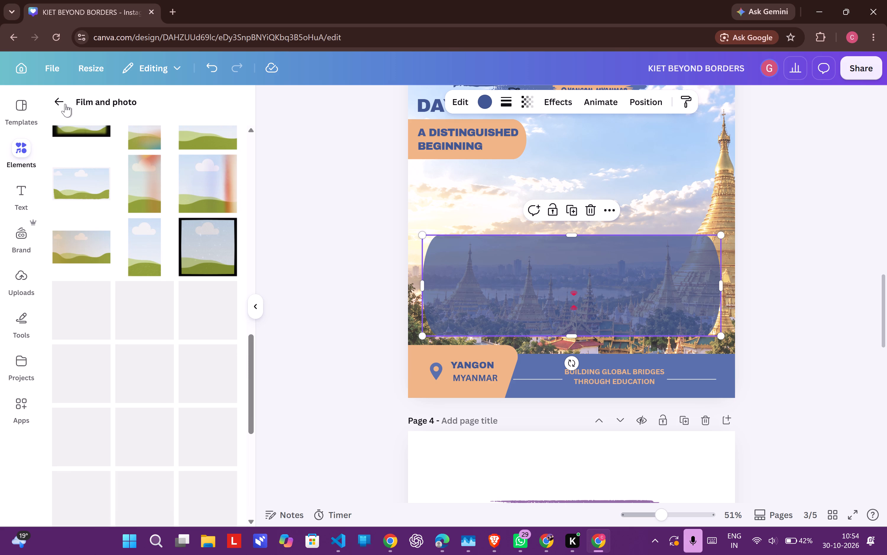
pyautogui.click(66, 104)
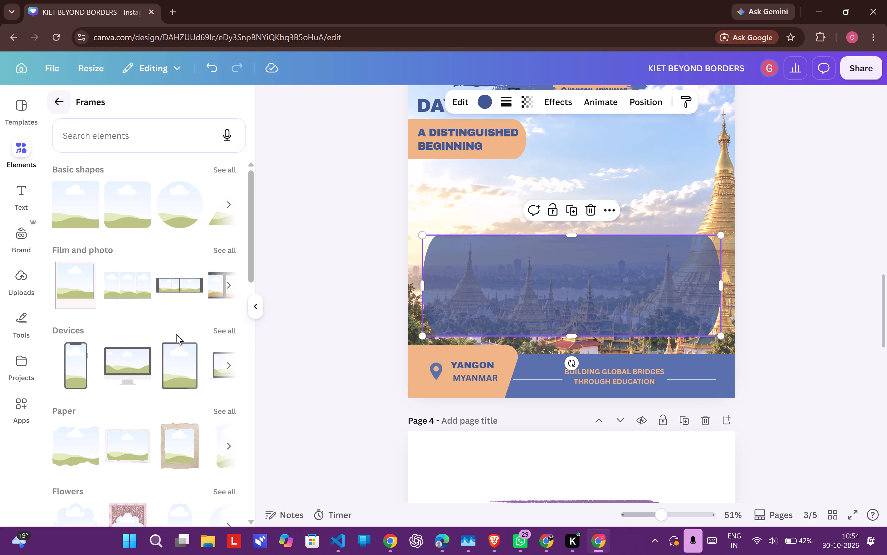
# Browse the Devices frames and the other frame categories for a suitable picture frame.
pyautogui.scroll(-3, 176, 334)
pyautogui.scroll(1, 211, 220)
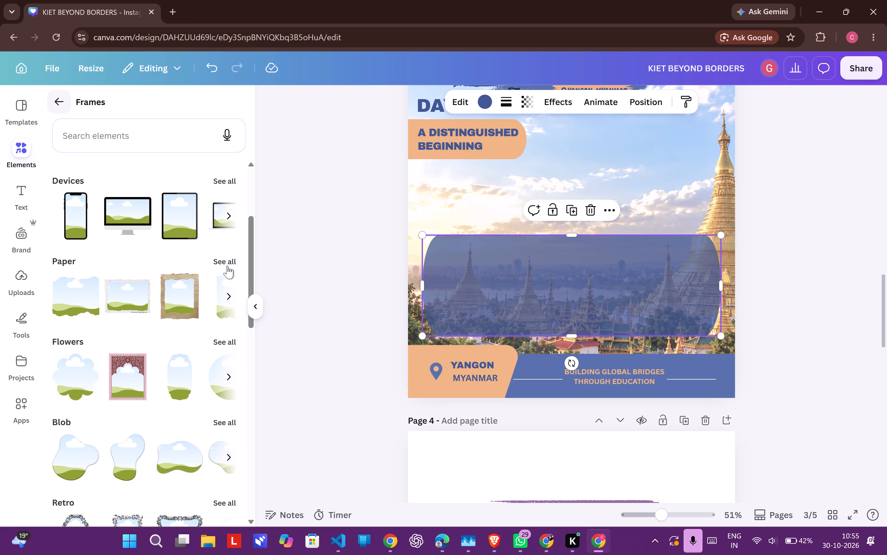
pyautogui.click(220, 186)
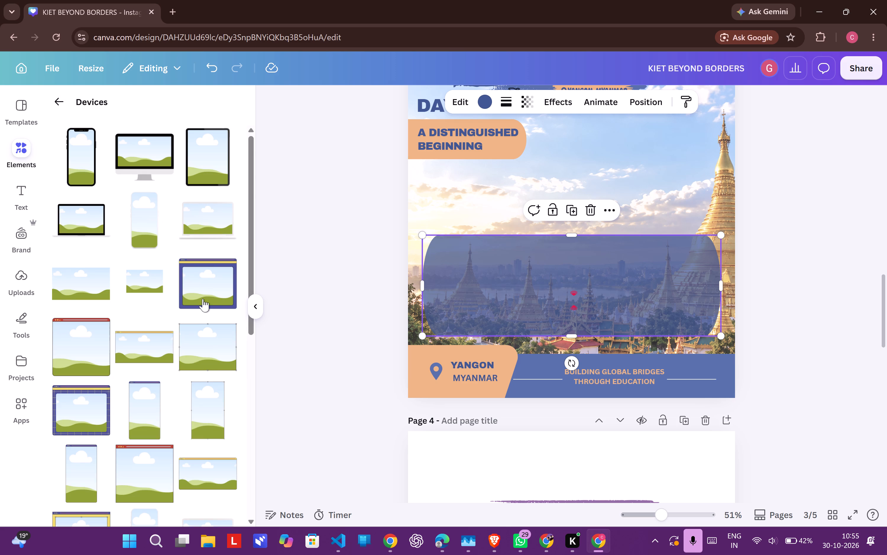
pyautogui.scroll(-2, 203, 299)
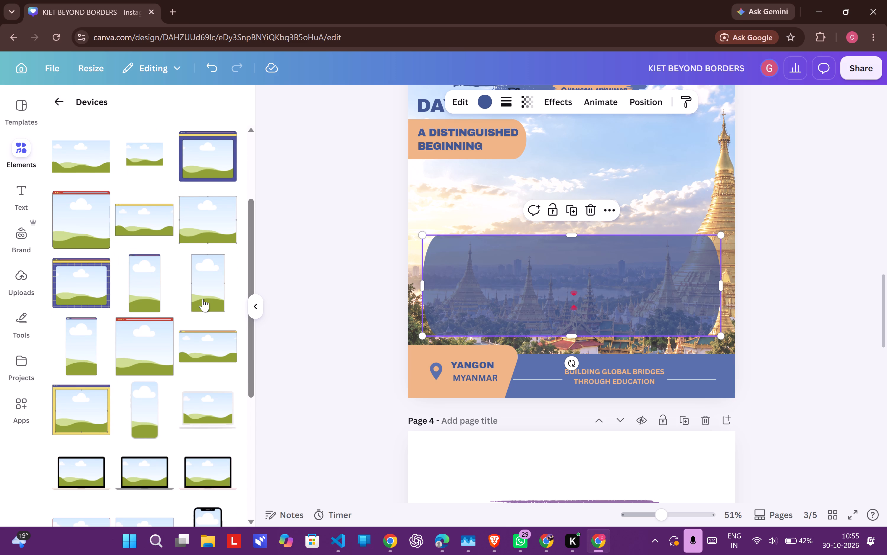
pyautogui.scroll(-3, 203, 299)
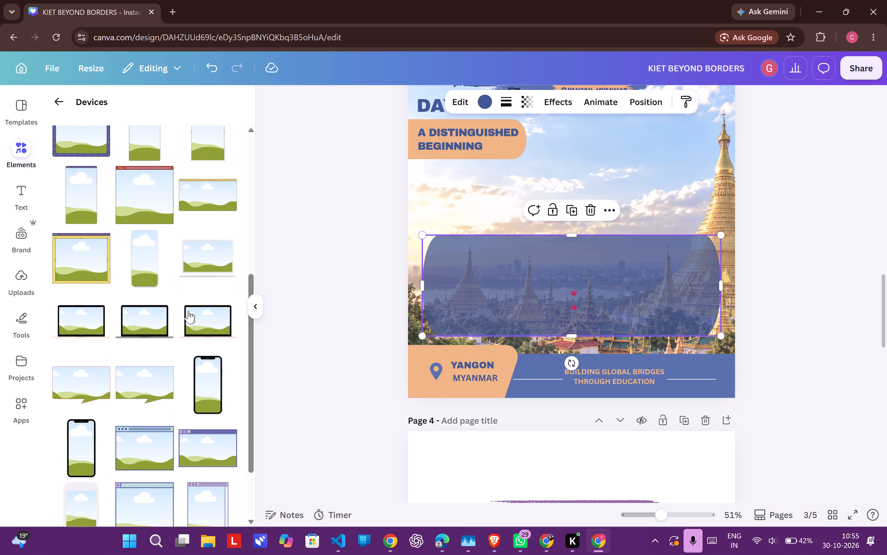
pyautogui.scroll(-3, 188, 311)
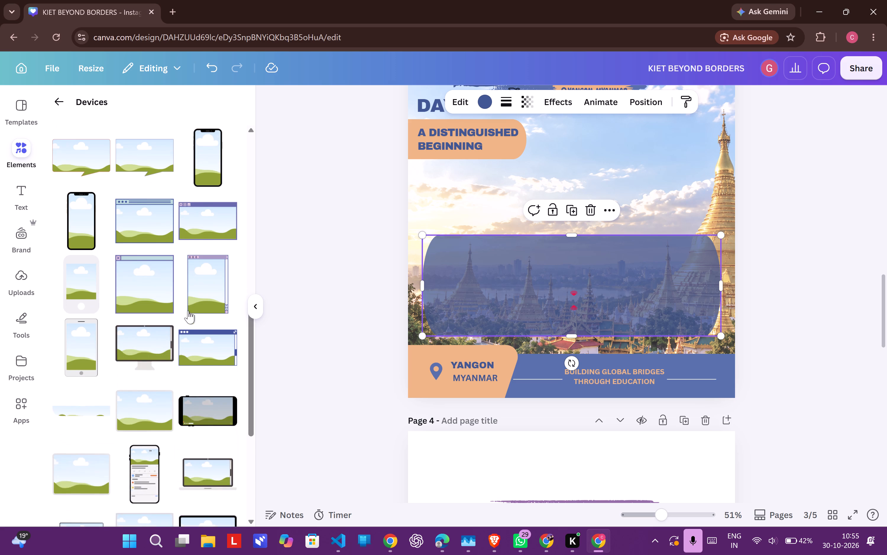
pyautogui.scroll(-4, 188, 311)
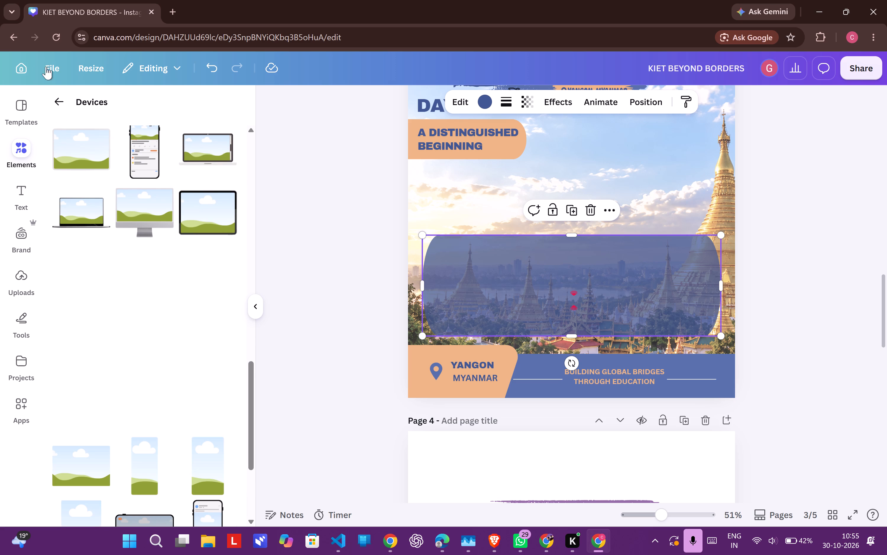
pyautogui.click(58, 100)
pyautogui.scroll(-2, 125, 318)
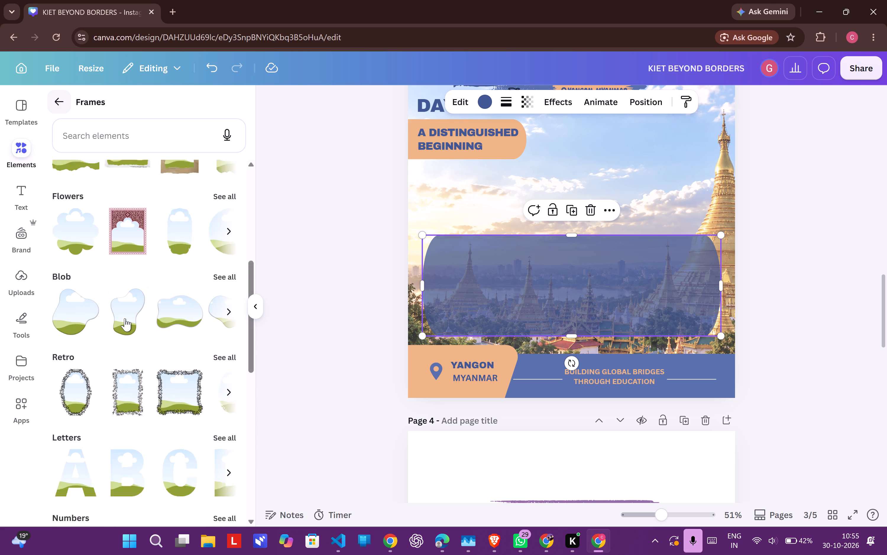
pyautogui.scroll(-1, 125, 318)
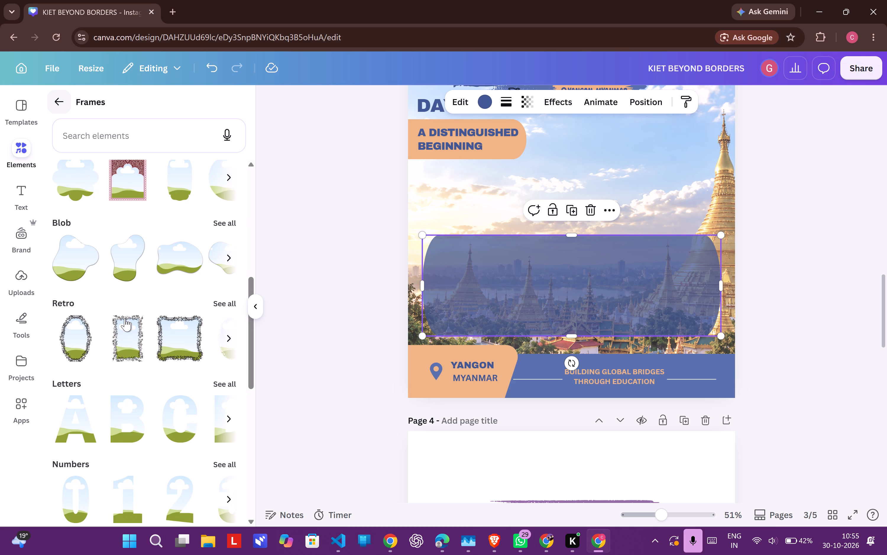
pyautogui.scroll(5, 125, 318)
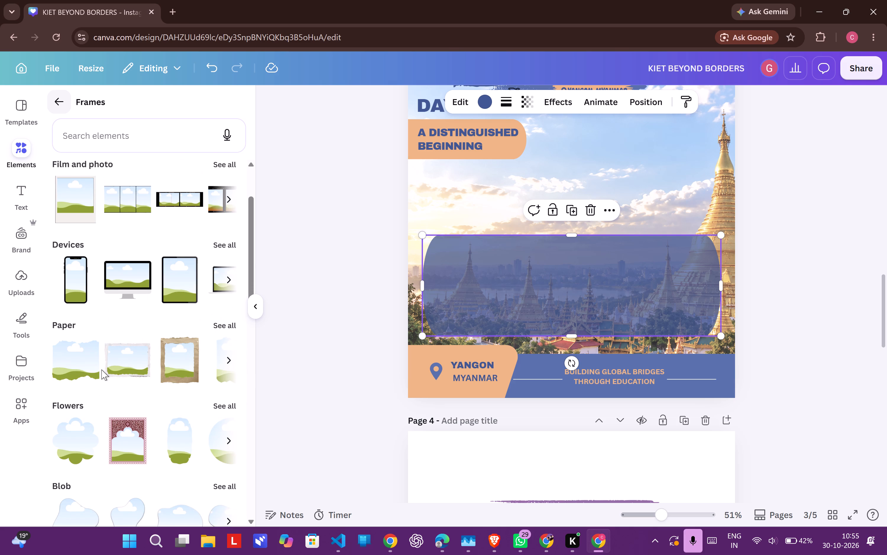
pyautogui.scroll(4, 145, 304)
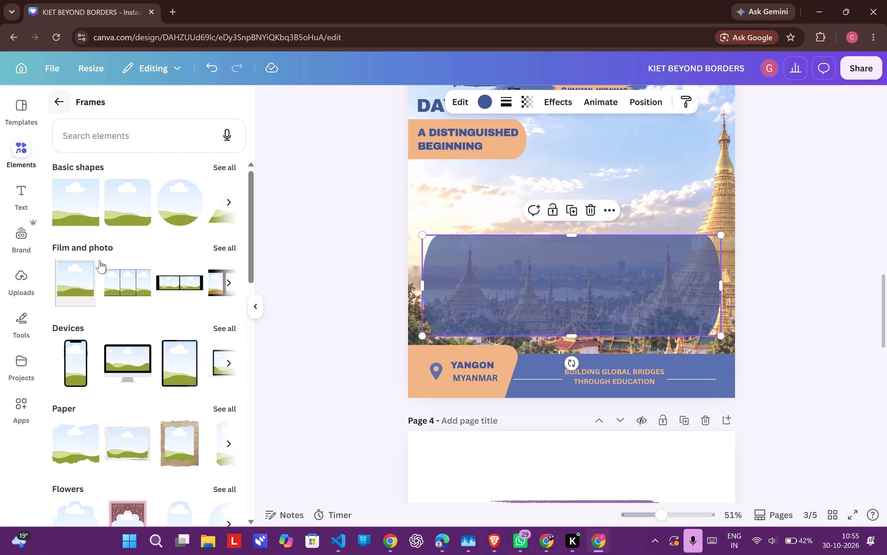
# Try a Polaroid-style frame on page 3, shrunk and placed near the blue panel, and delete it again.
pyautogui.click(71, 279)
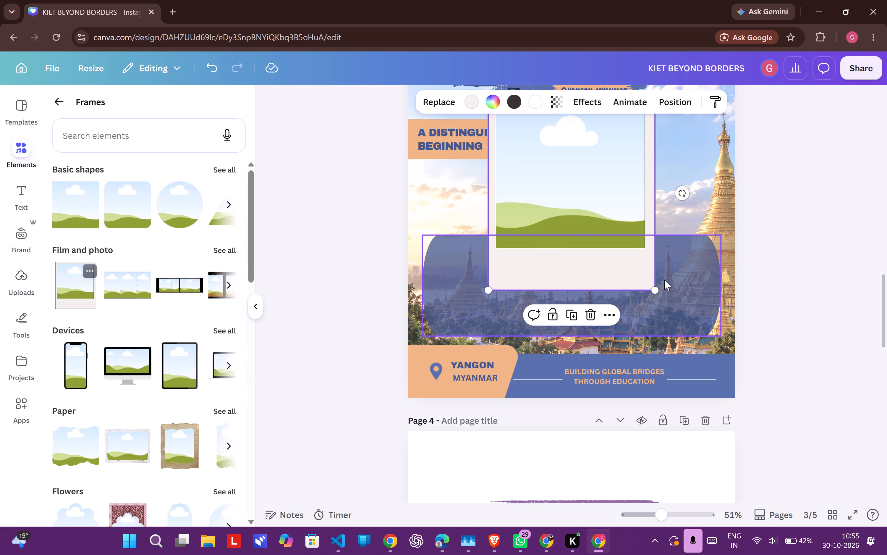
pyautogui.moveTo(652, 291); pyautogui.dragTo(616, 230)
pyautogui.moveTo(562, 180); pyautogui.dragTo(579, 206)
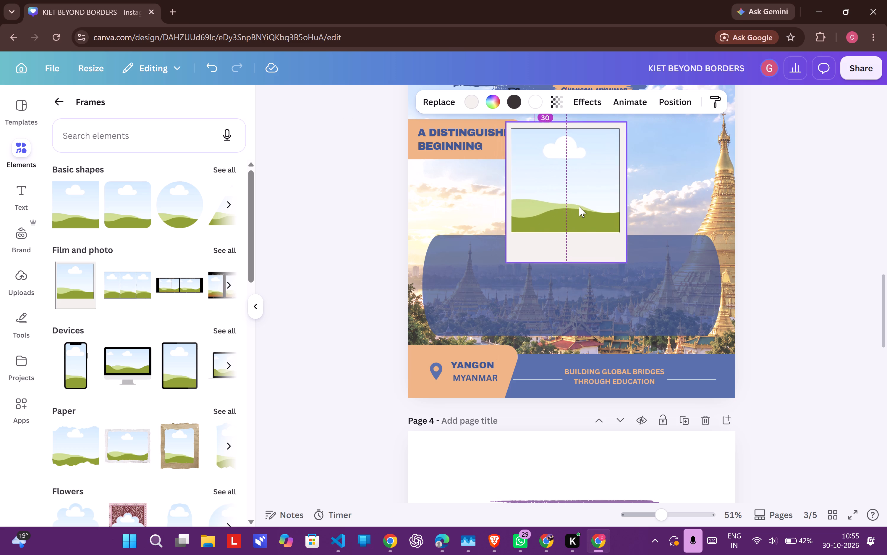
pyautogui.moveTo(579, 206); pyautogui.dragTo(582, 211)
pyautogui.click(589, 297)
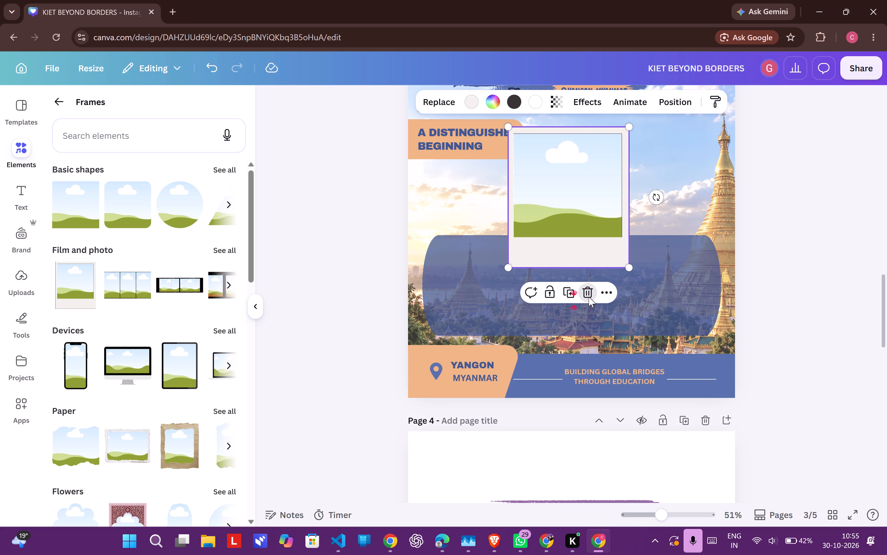
# Add the rounded square frame from the basic shapes to page 3 and set its corner rounding to the maximum.
pyautogui.click(140, 203)
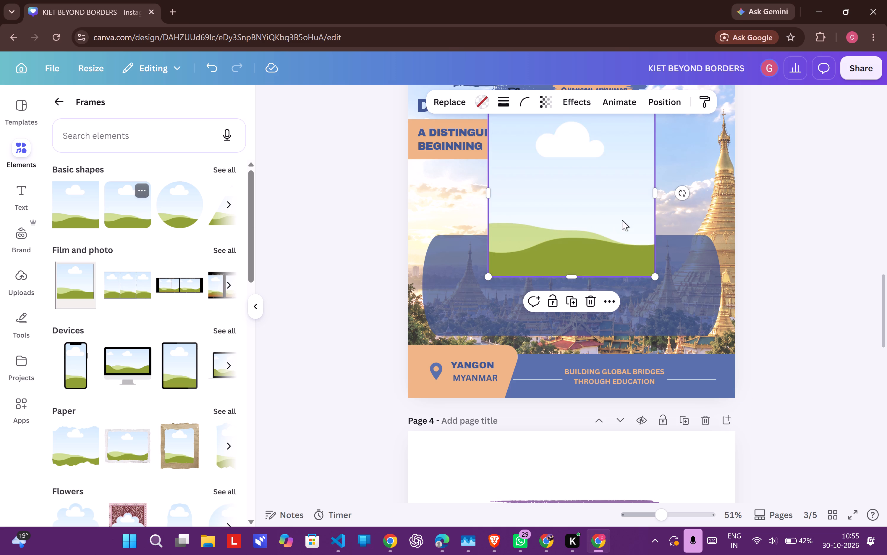
pyautogui.click(519, 98)
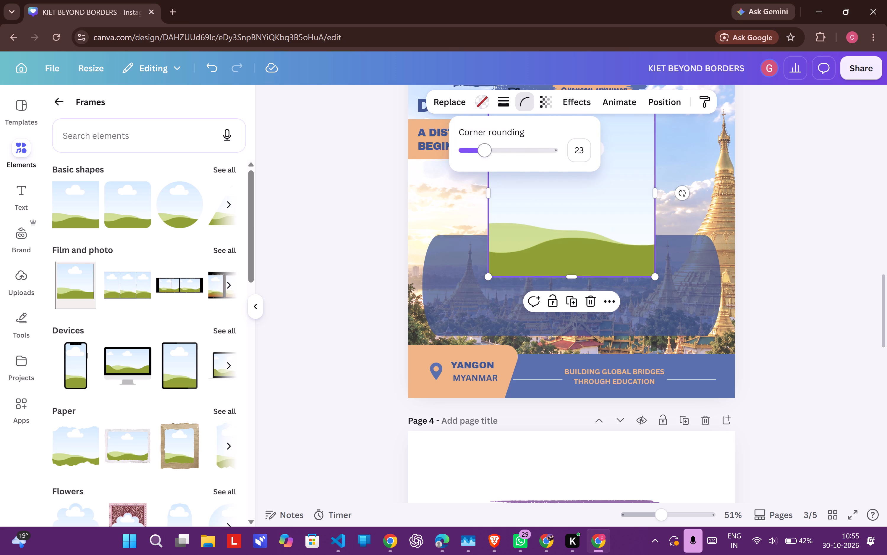
pyautogui.moveTo(487, 149); pyautogui.dragTo(621, 190)
pyautogui.click(834, 200)
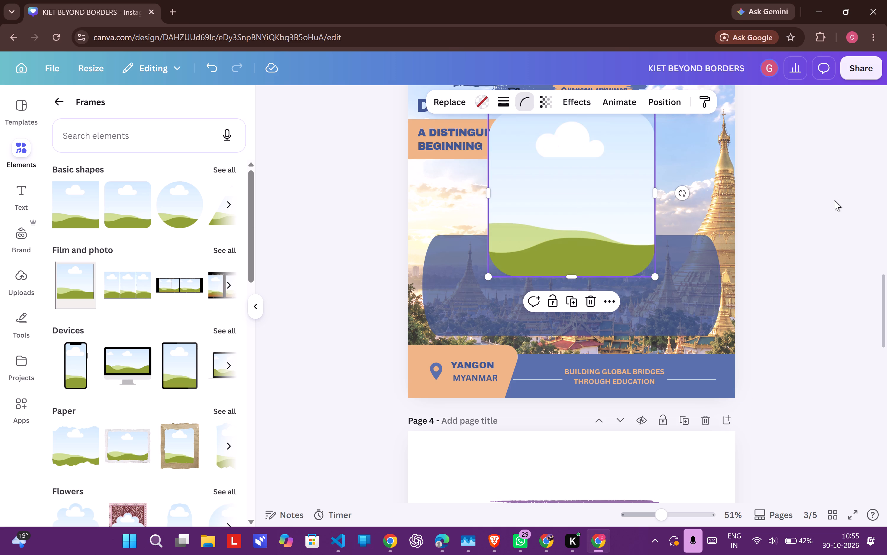
# Shrink the rounded frame to about three quarters of its size and centre it horizontally, overlapping the blue panel's upper edge.
pyautogui.scroll(3, 834, 200)
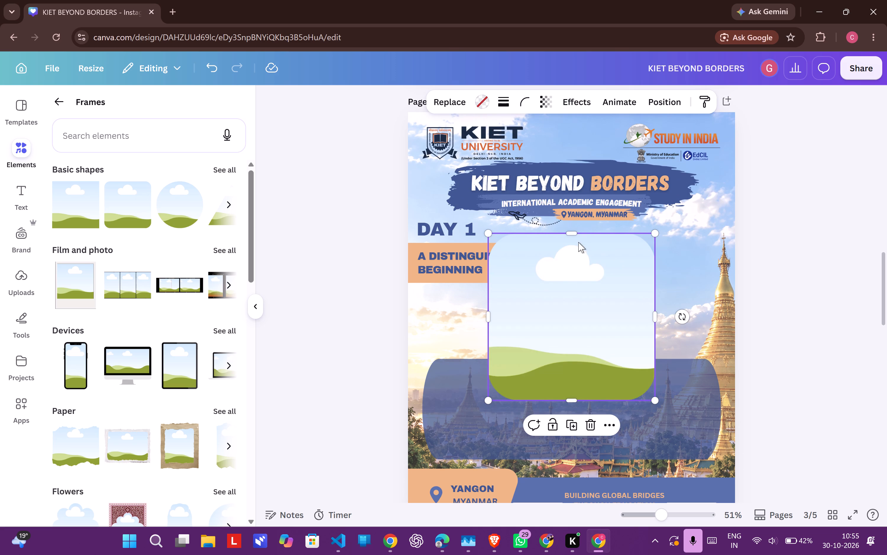
pyautogui.moveTo(654, 230); pyautogui.dragTo(611, 282)
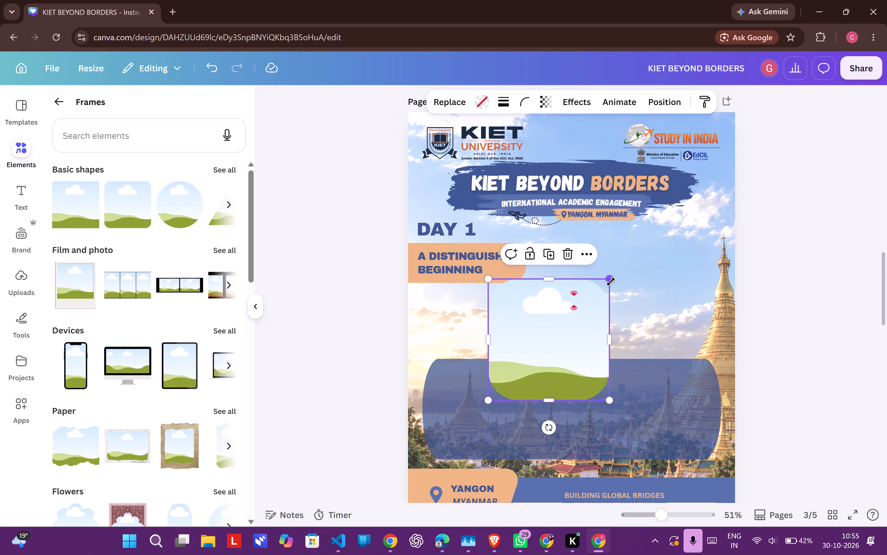
pyautogui.moveTo(559, 325); pyautogui.dragTo(580, 312)
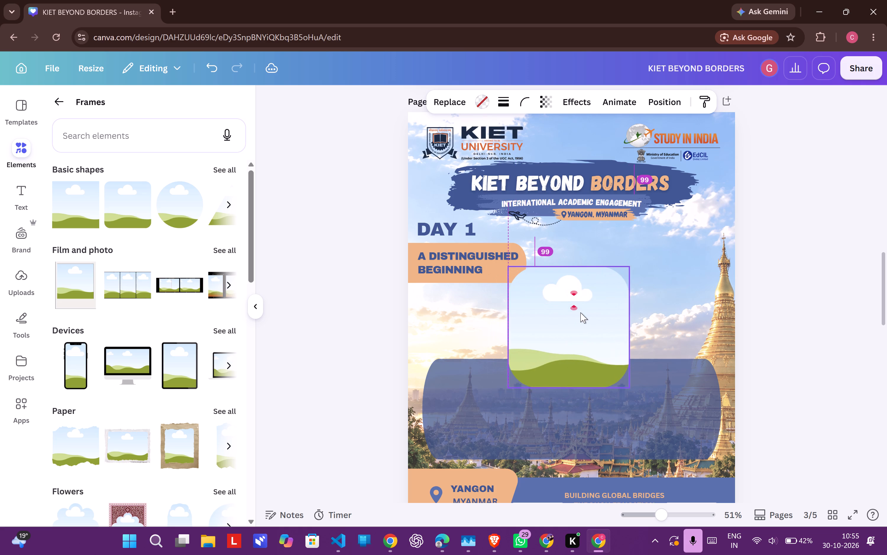
pyautogui.moveTo(580, 312); pyautogui.dragTo(581, 305)
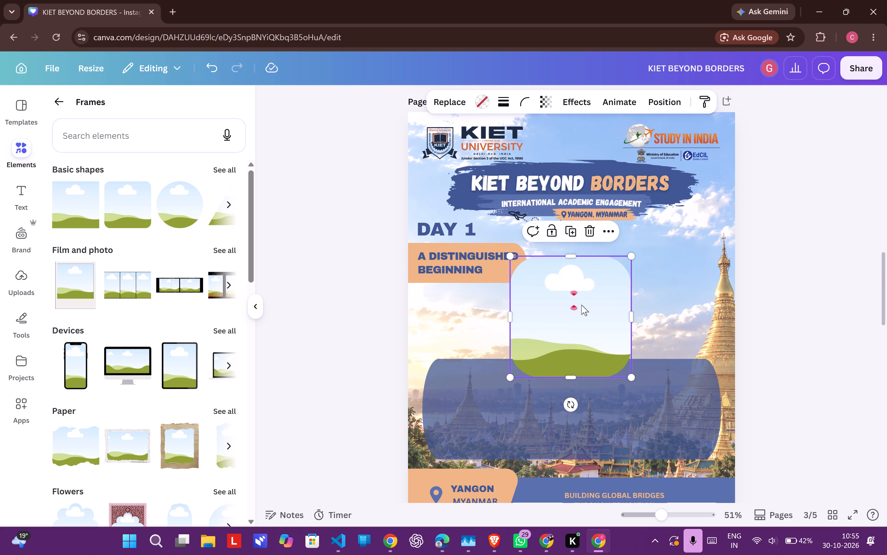
pyautogui.click(581, 305)
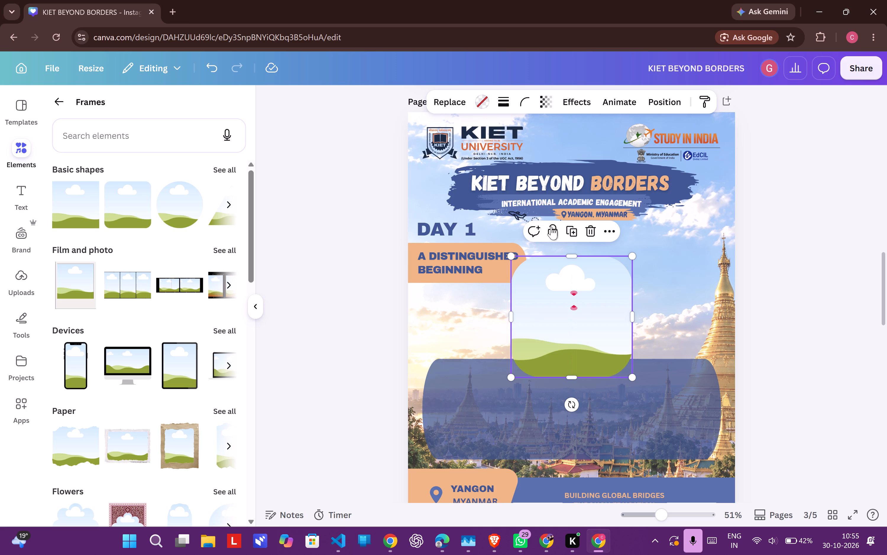
pyautogui.click(472, 260)
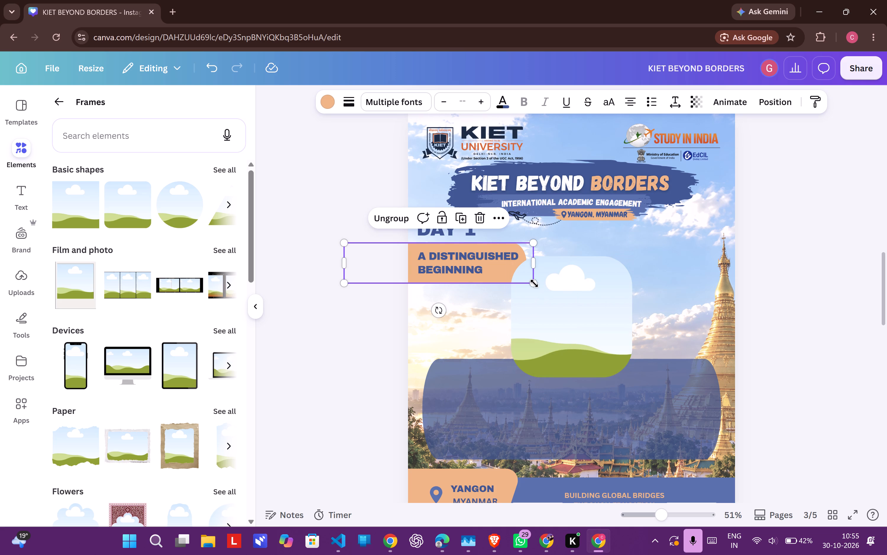
pyautogui.click(563, 301)
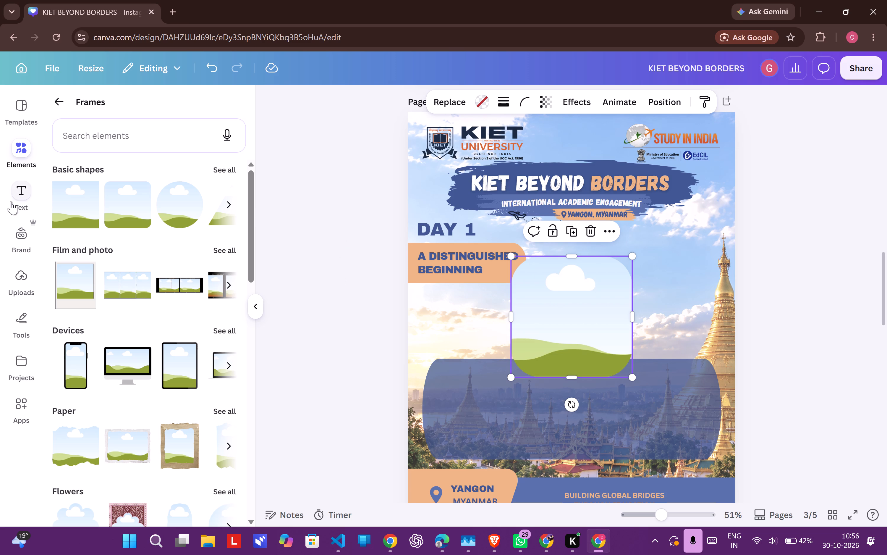
# Add a body text box to page 3 containing the copied paragraph starting "The first day of our international academic engagement in Yangon, Myanmar".
pyautogui.click(21, 201)
pyautogui.click(143, 362)
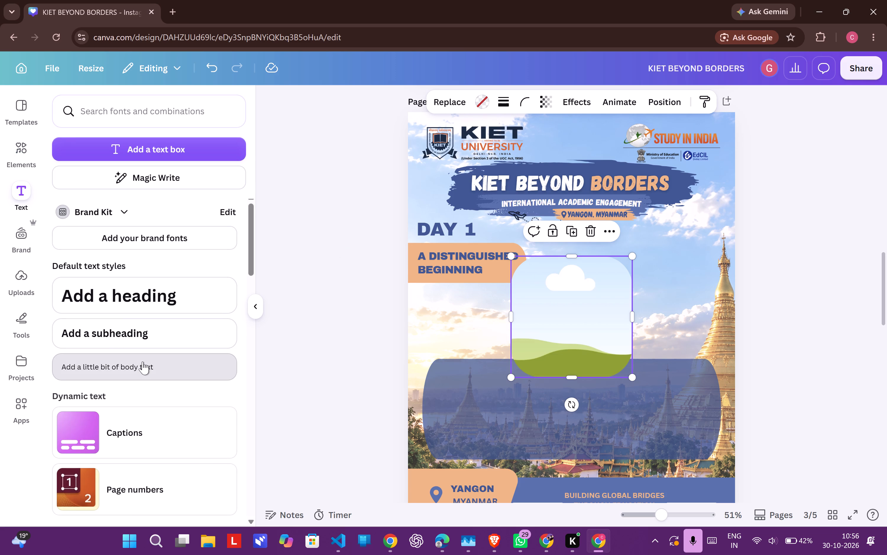
pyautogui.hotkey('ctrl', 'v')
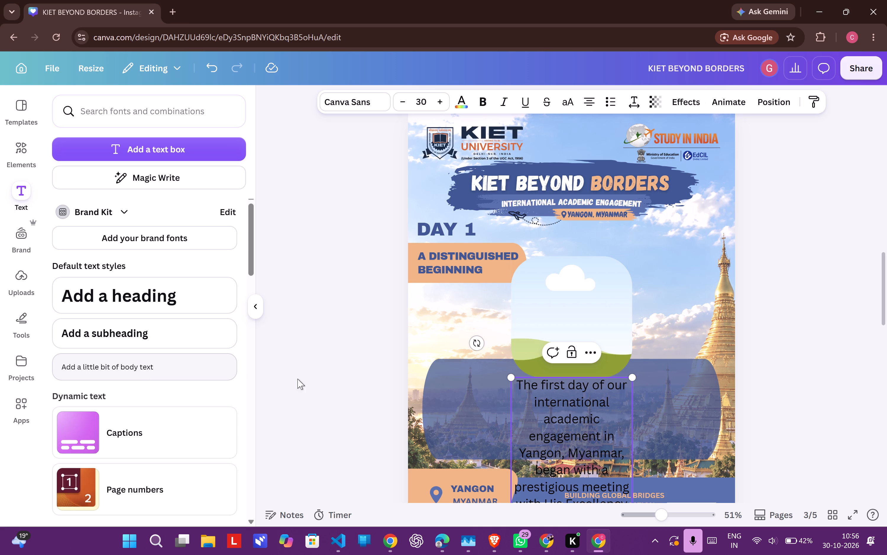
pyautogui.scroll(-2, 571, 392)
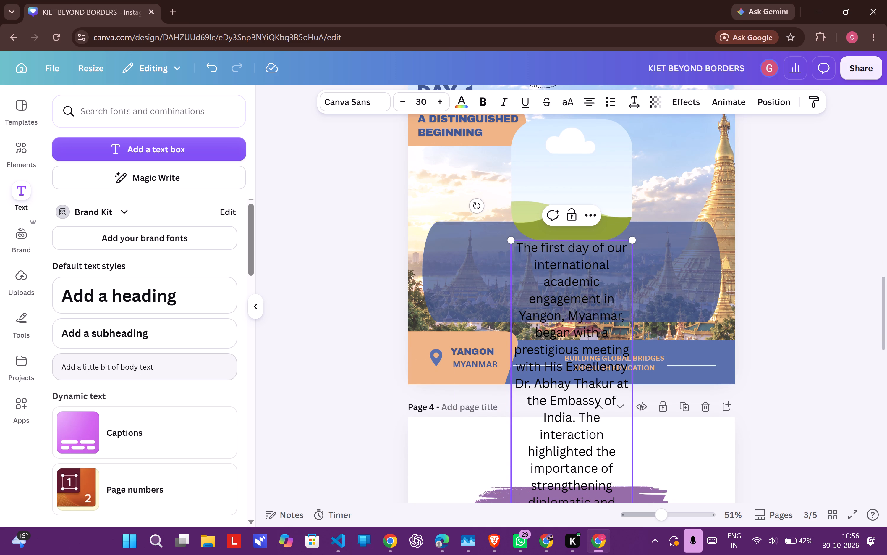
# Shrink the paragraph text box on page 3 to about font size 24.3, undoing the last stray change.
pyautogui.moveTo(632, 241); pyautogui.dragTo(548, 406)
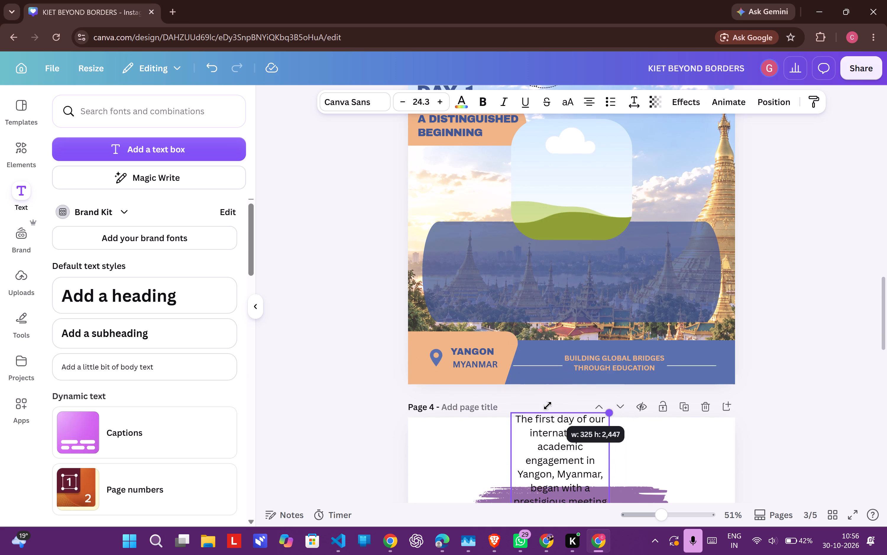
pyautogui.moveTo(548, 406); pyautogui.dragTo(548, 406)
pyautogui.moveTo(555, 446); pyautogui.dragTo(496, 300)
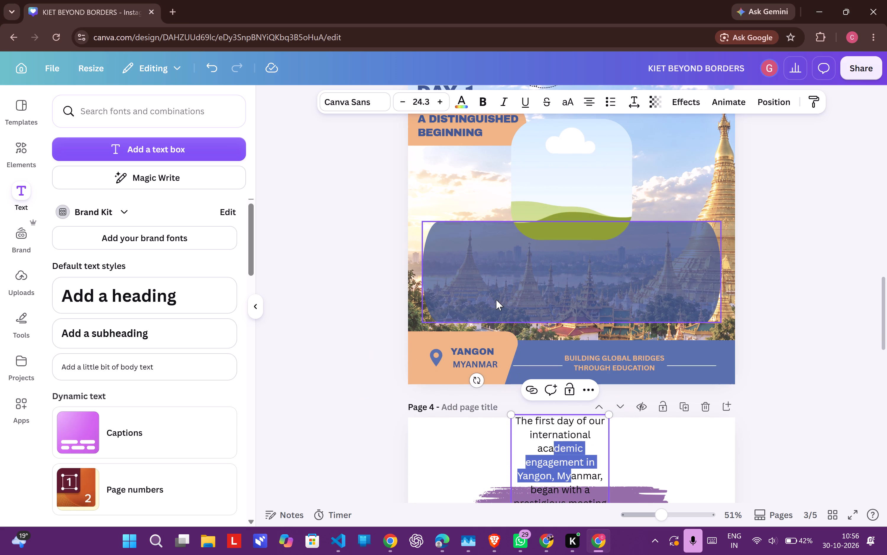
pyautogui.click(855, 433)
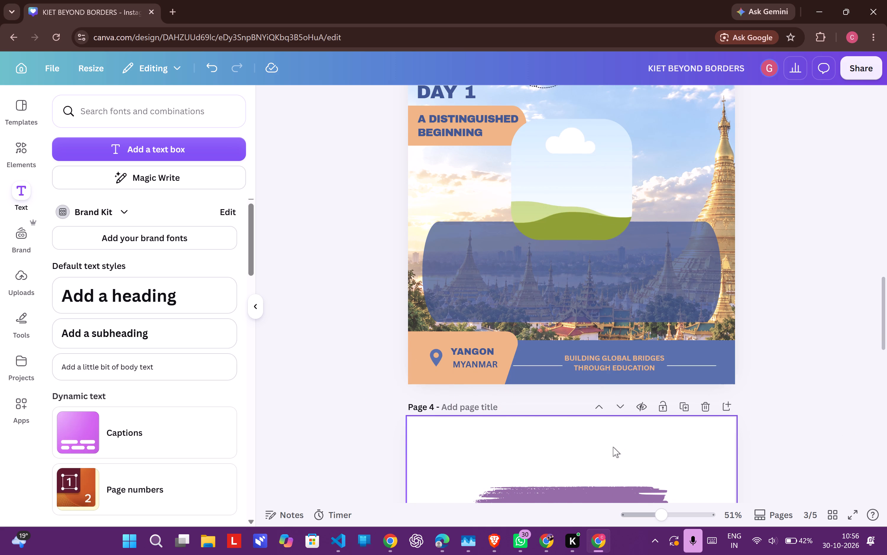
pyautogui.hotkey('ctrl', 'z')
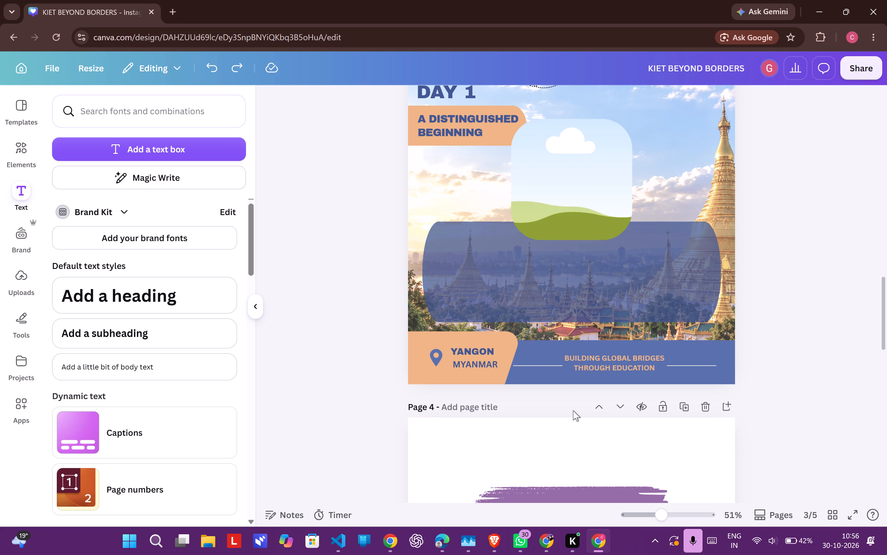
# Select the paragraph text box from page 3's layer list and move it from below the page back onto the poster.
pyautogui.click(573, 410)
pyautogui.scroll(2, 573, 410)
pyautogui.click(685, 348)
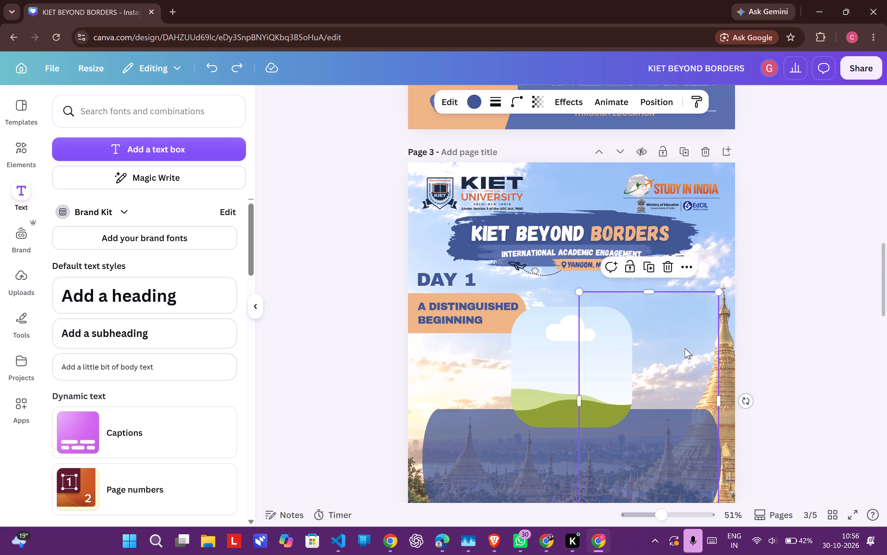
pyautogui.click(463, 378)
pyautogui.scroll(6, 464, 365)
pyautogui.scroll(-3, 464, 365)
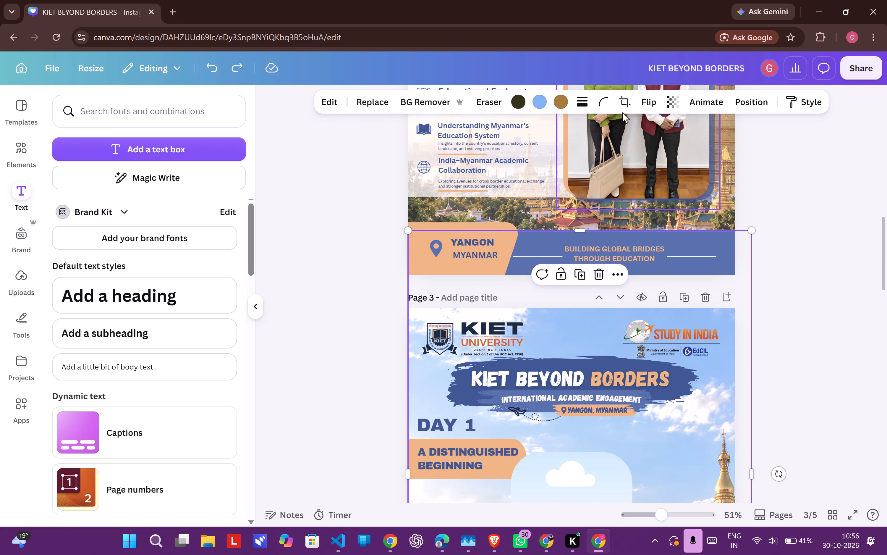
pyautogui.click(752, 95)
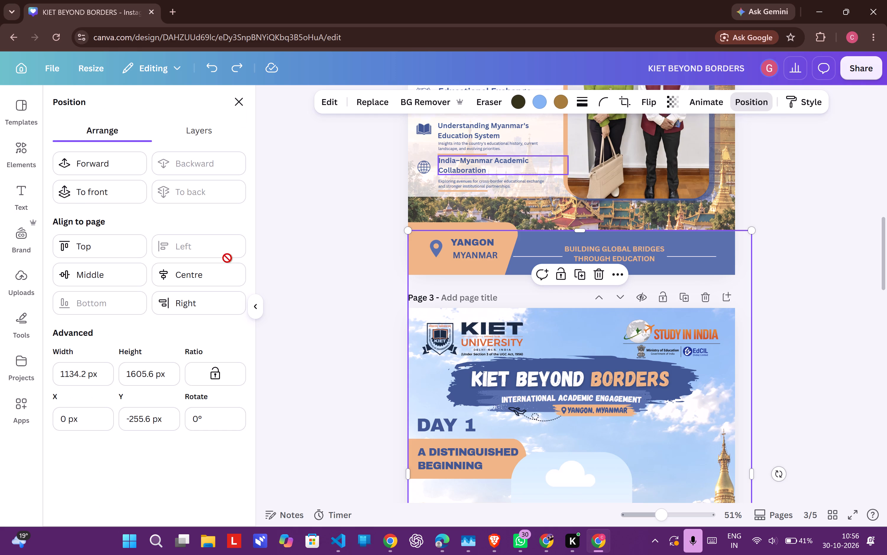
pyautogui.click(203, 136)
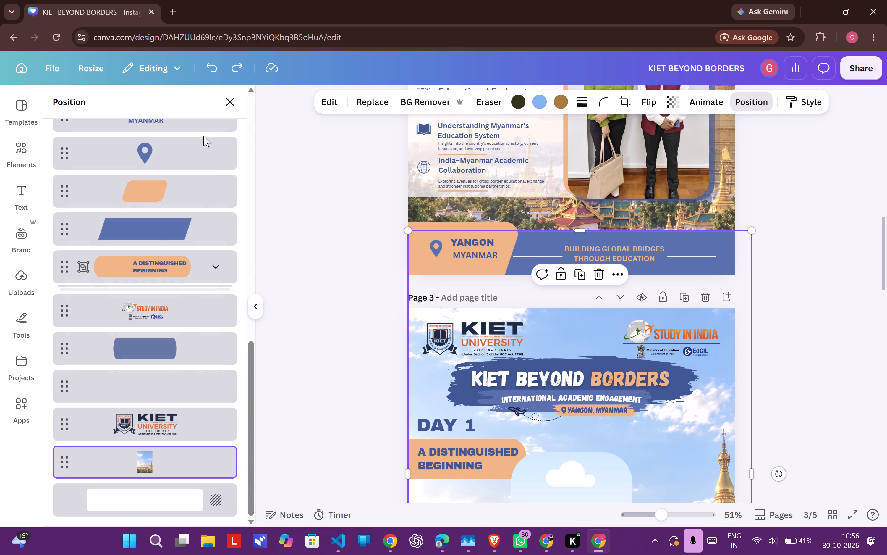
pyautogui.scroll(-5, 204, 319)
pyautogui.scroll(9, 204, 319)
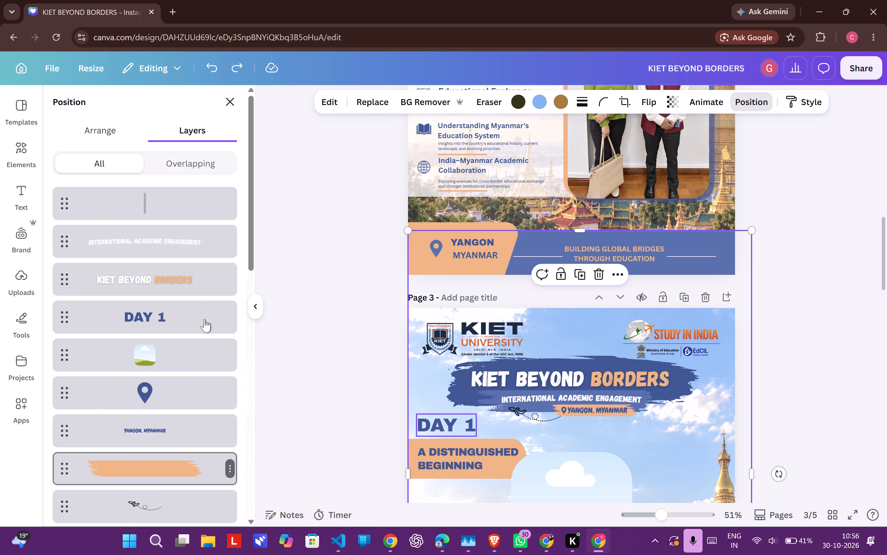
pyautogui.click(176, 207)
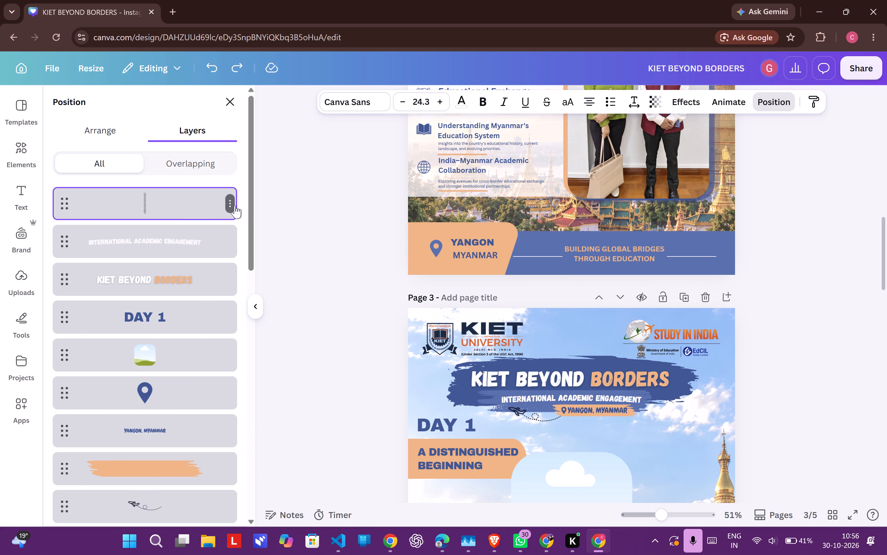
pyautogui.scroll(-4, 462, 283)
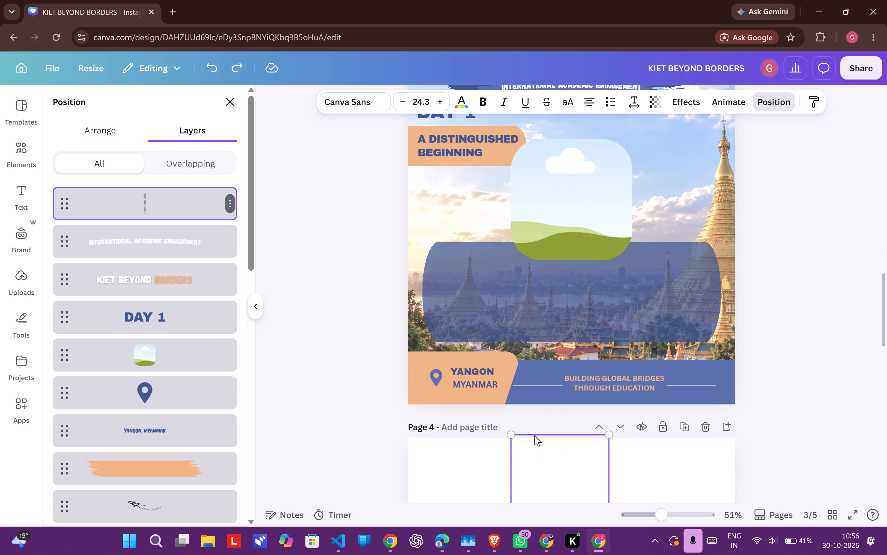
pyautogui.moveTo(534, 435); pyautogui.dragTo(463, 142)
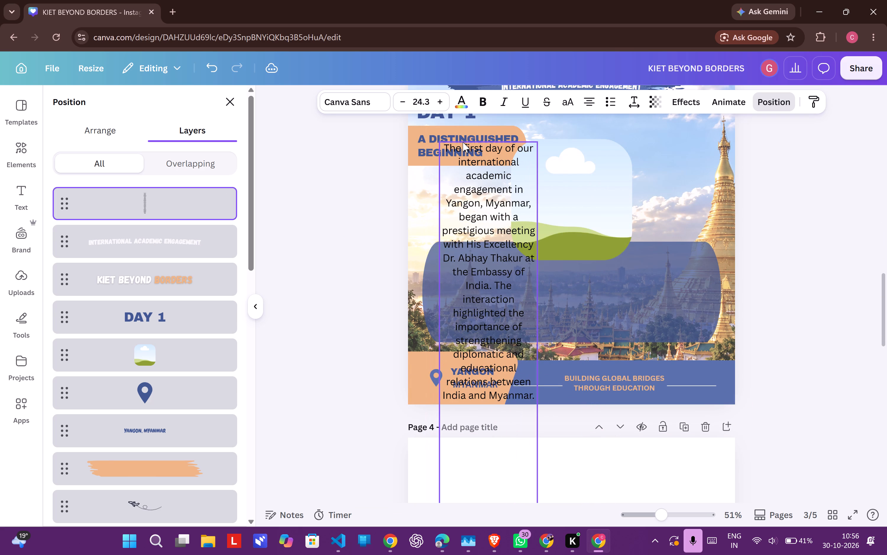
# Scale the paragraph to about font size 19.9, widen it to nearly the blue panel's width and place it over the panel.
pyautogui.scroll(1, 463, 142)
pyautogui.moveTo(537, 237); pyautogui.dragTo(440, 358)
pyautogui.moveTo(475, 410); pyautogui.dragTo(517, 195)
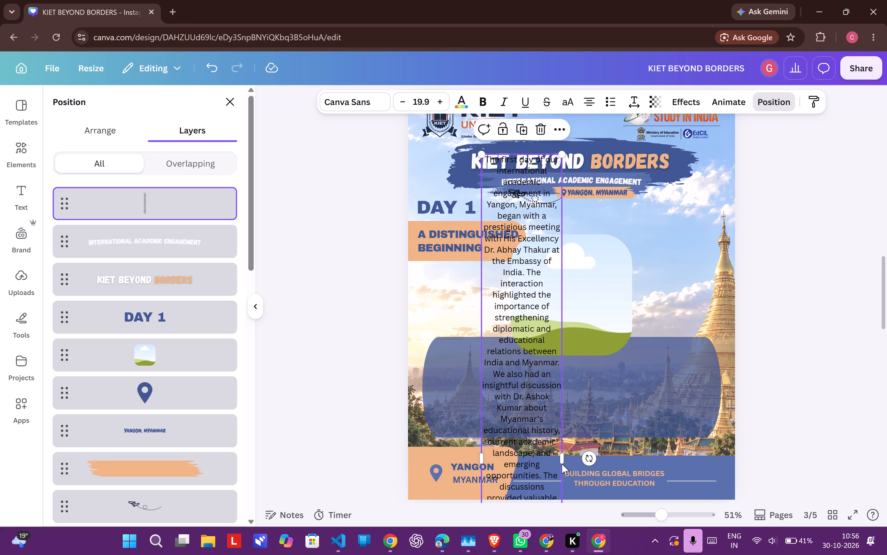
pyautogui.moveTo(565, 458); pyautogui.dragTo(588, 458)
pyautogui.moveTo(588, 458); pyautogui.dragTo(781, 409)
pyautogui.moveTo(656, 237); pyautogui.dragTo(598, 390)
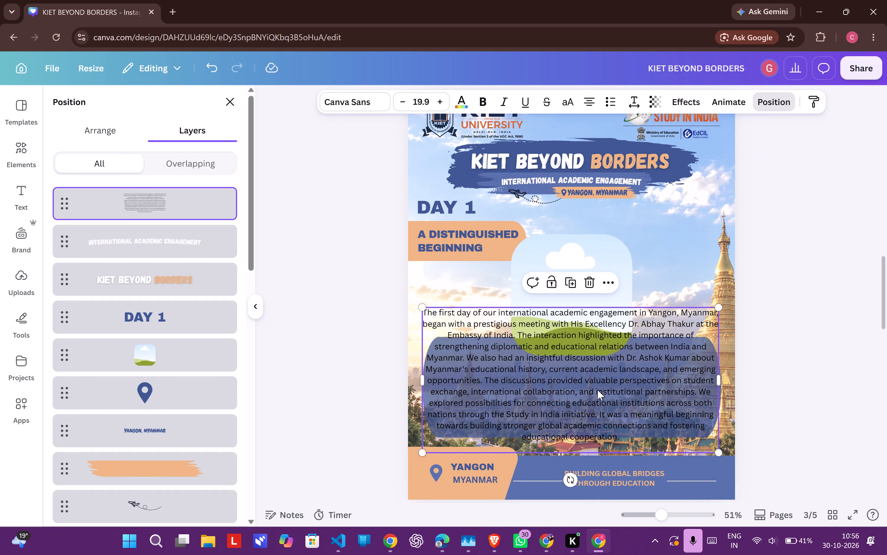
# Reduce the paragraph to font size 16, widen it to span the blue panel and move it down onto the panel.
pyautogui.moveTo(720, 454); pyautogui.dragTo(670, 409)
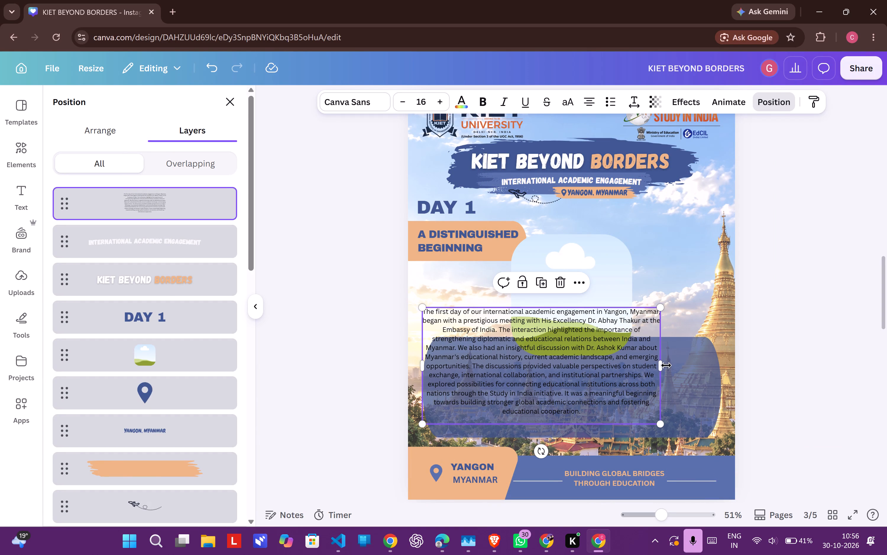
pyautogui.moveTo(665, 366); pyautogui.dragTo(716, 365)
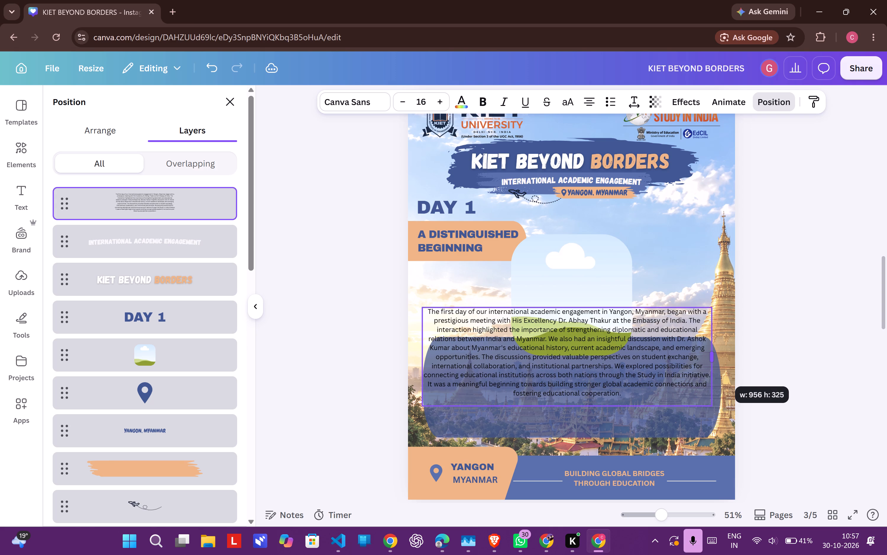
pyautogui.moveTo(716, 365); pyautogui.dragTo(719, 365)
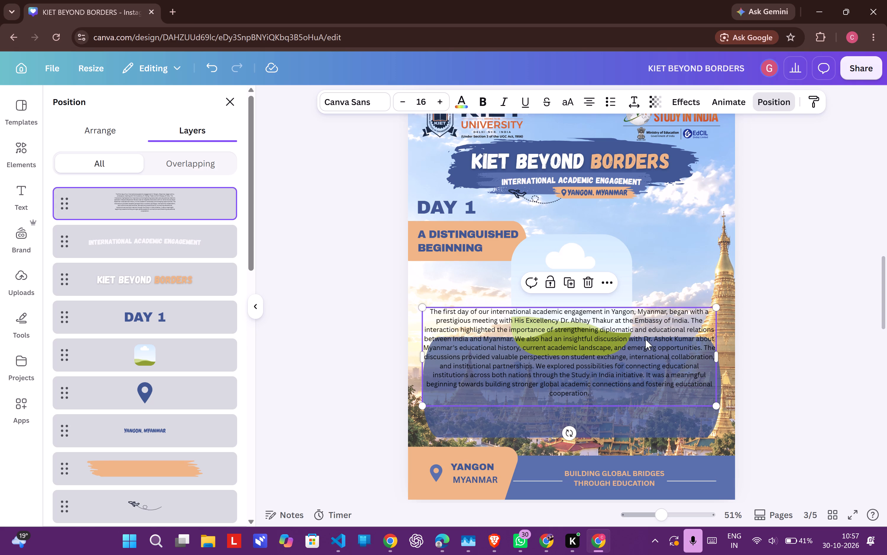
pyautogui.moveTo(645, 339); pyautogui.dragTo(646, 375)
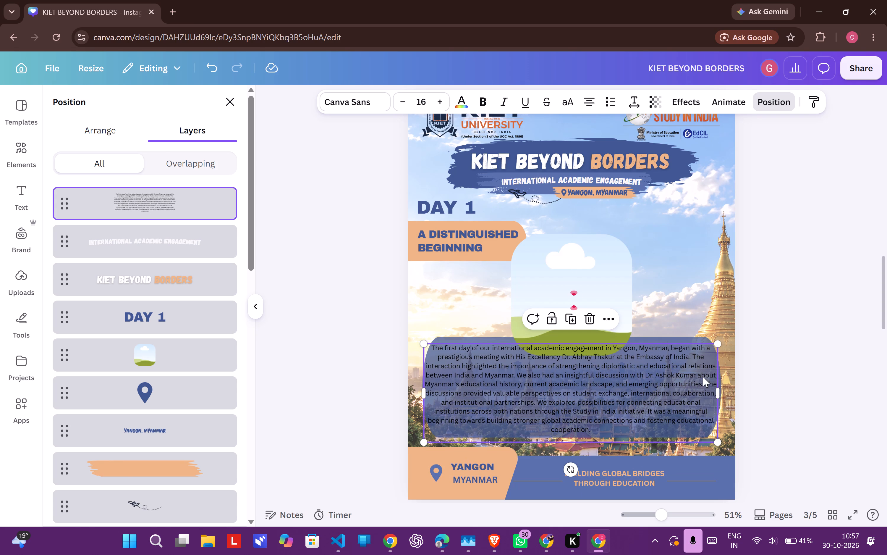
# Move the rounded photo frame up slightly so it only just overlaps the blue panel's upper edge, keeping it centred horizontally.
pyautogui.click(618, 304)
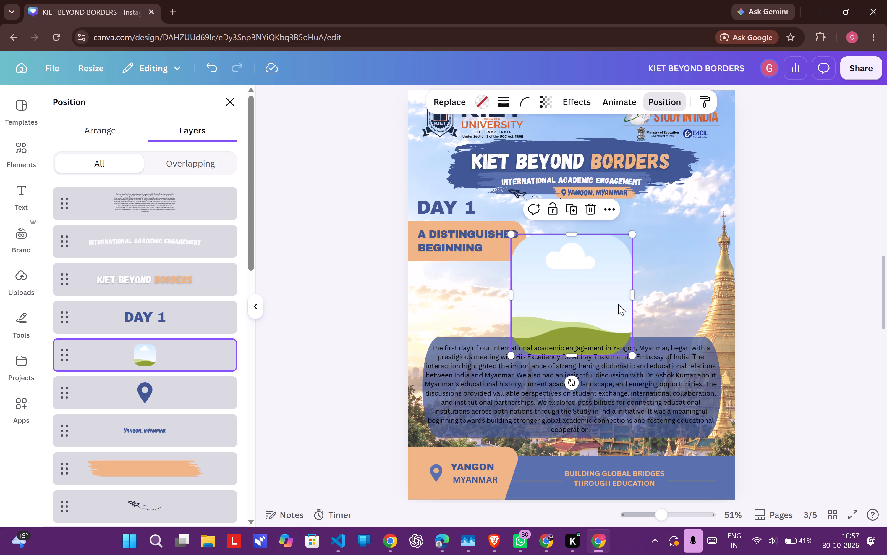
pyautogui.moveTo(606, 296); pyautogui.dragTo(603, 284)
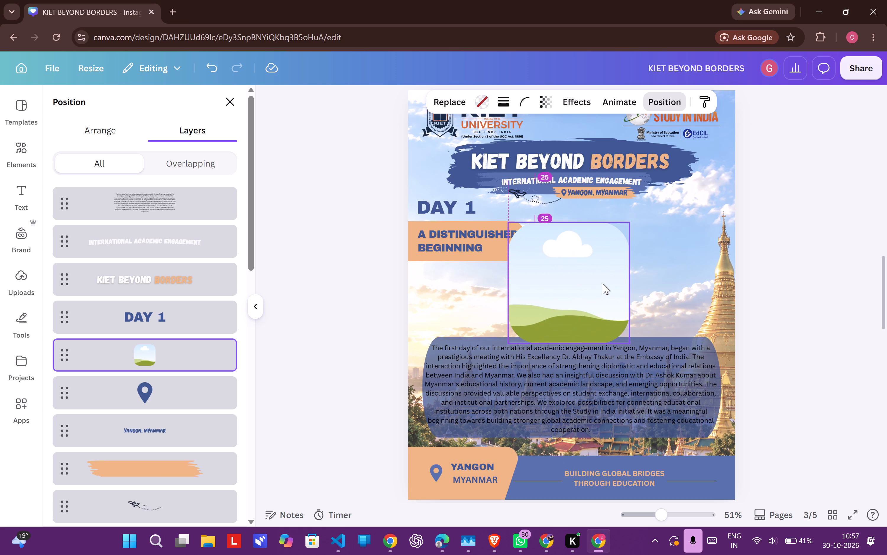
pyautogui.moveTo(603, 284); pyautogui.dragTo(605, 285)
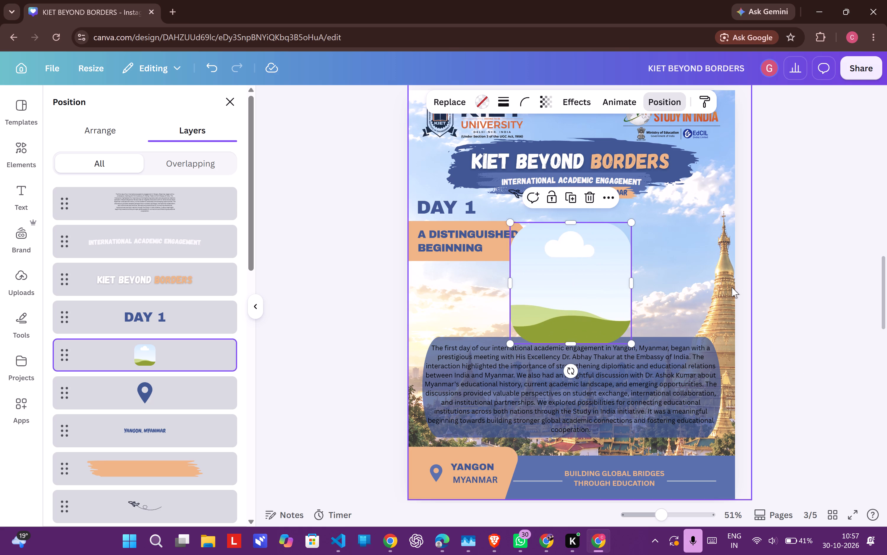
pyautogui.click(813, 278)
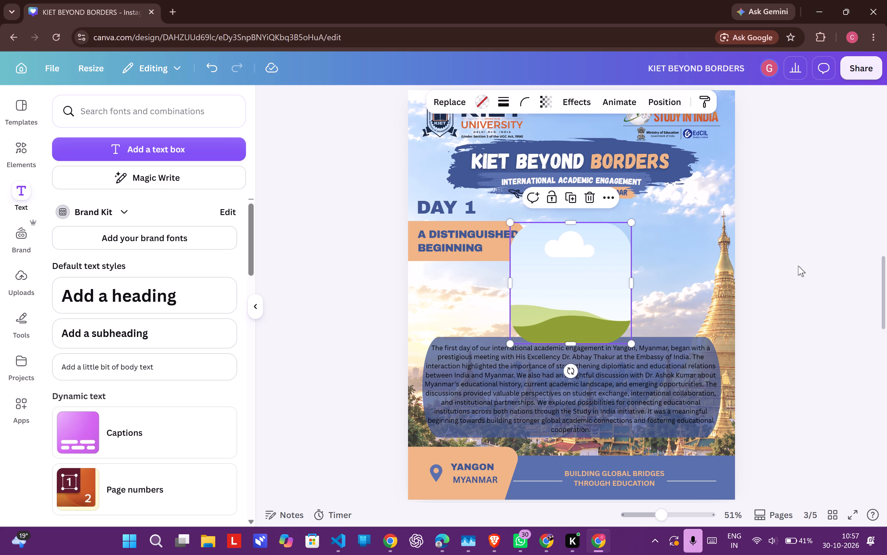
pyautogui.click(798, 266)
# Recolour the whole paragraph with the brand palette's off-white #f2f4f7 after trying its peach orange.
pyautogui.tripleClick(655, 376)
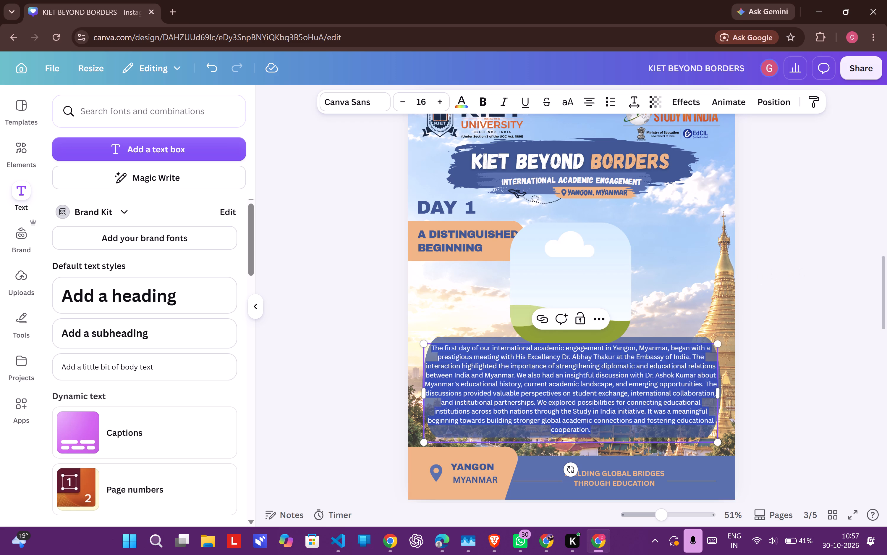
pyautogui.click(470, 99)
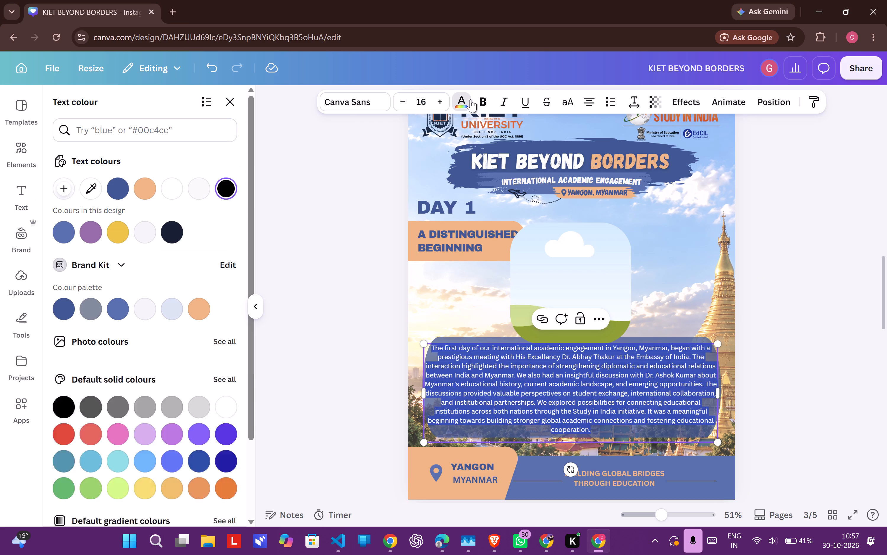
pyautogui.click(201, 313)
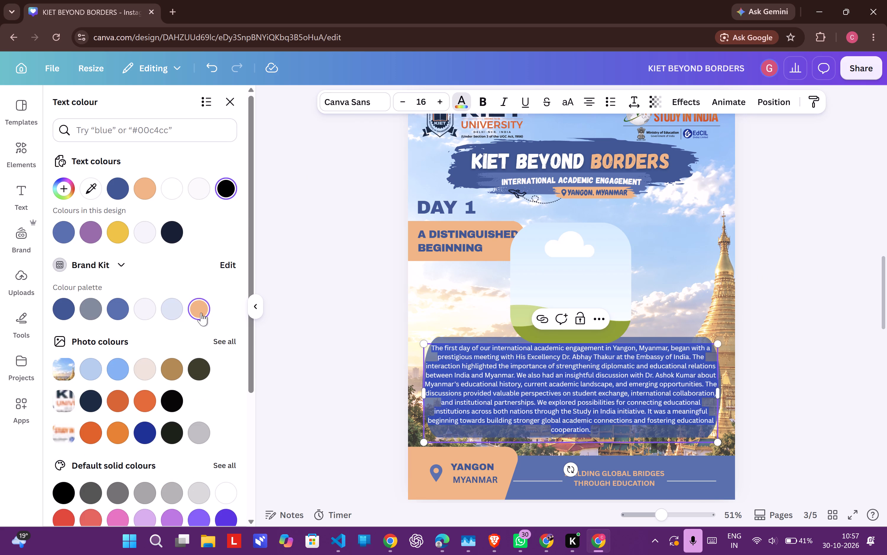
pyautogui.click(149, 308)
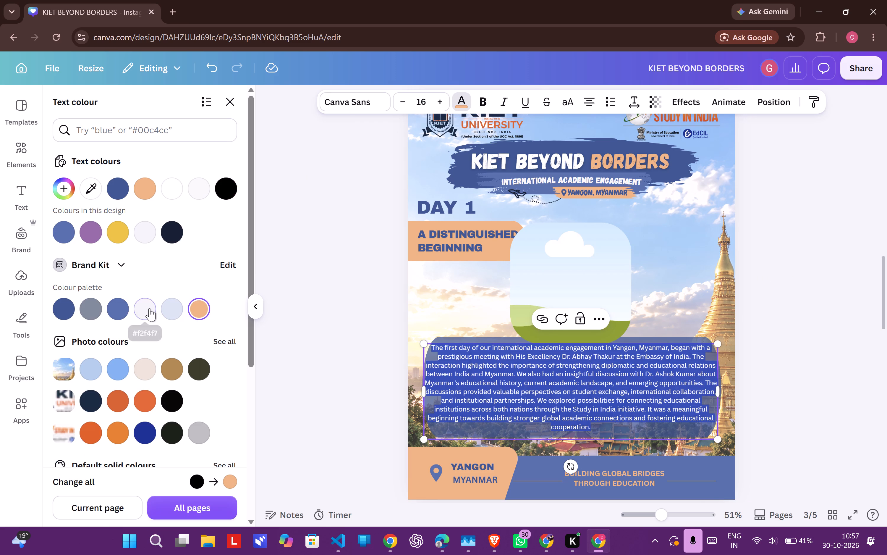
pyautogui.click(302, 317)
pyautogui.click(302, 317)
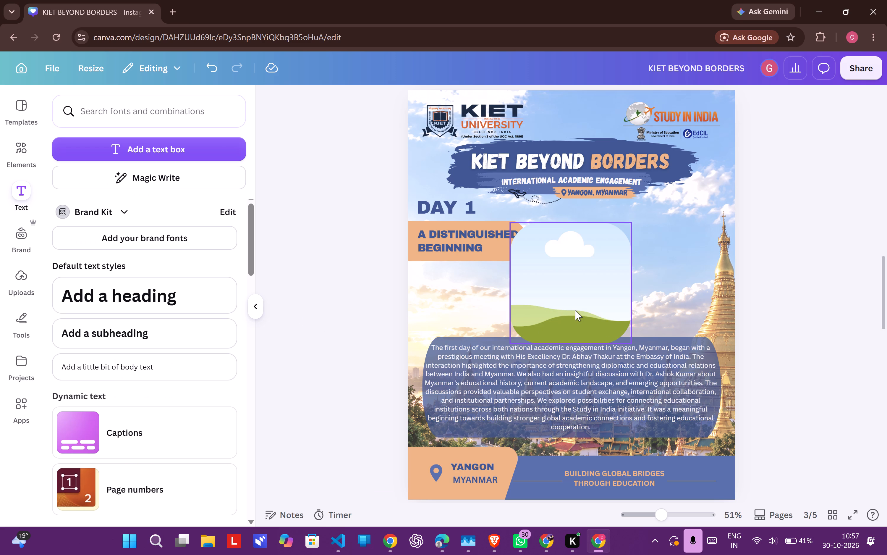
# Apply the brand palette's dark blue to the panel behind the paragraph and set its transparency value to 100.
pyautogui.click(470, 338)
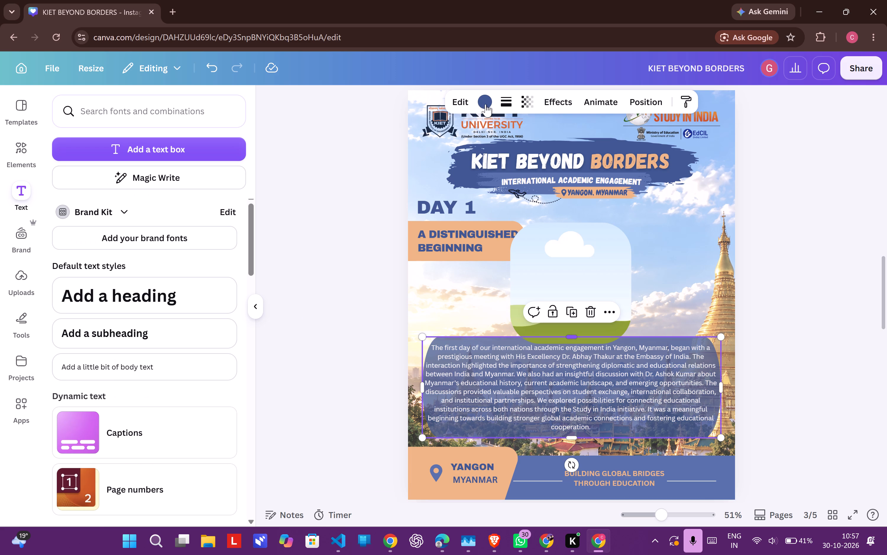
pyautogui.click(489, 97)
pyautogui.click(60, 313)
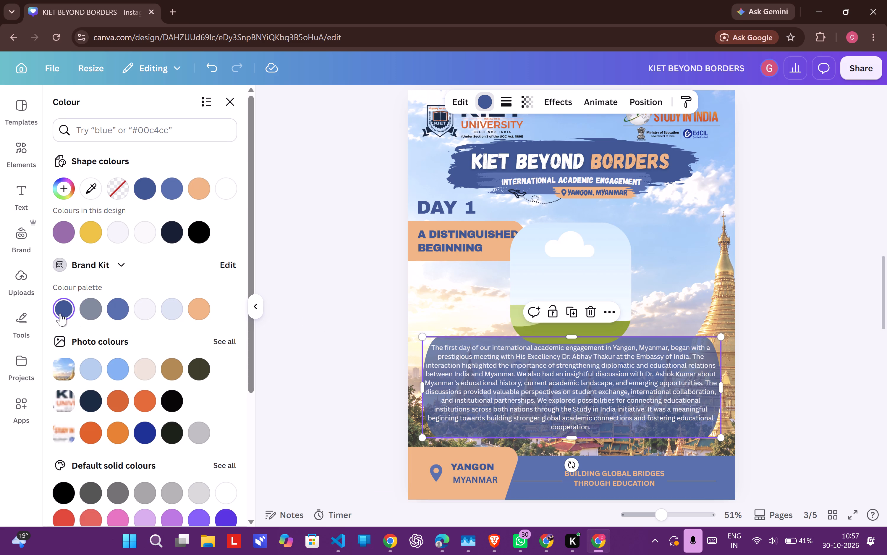
pyautogui.click(527, 99)
pyautogui.moveTo(534, 153); pyautogui.dragTo(563, 153)
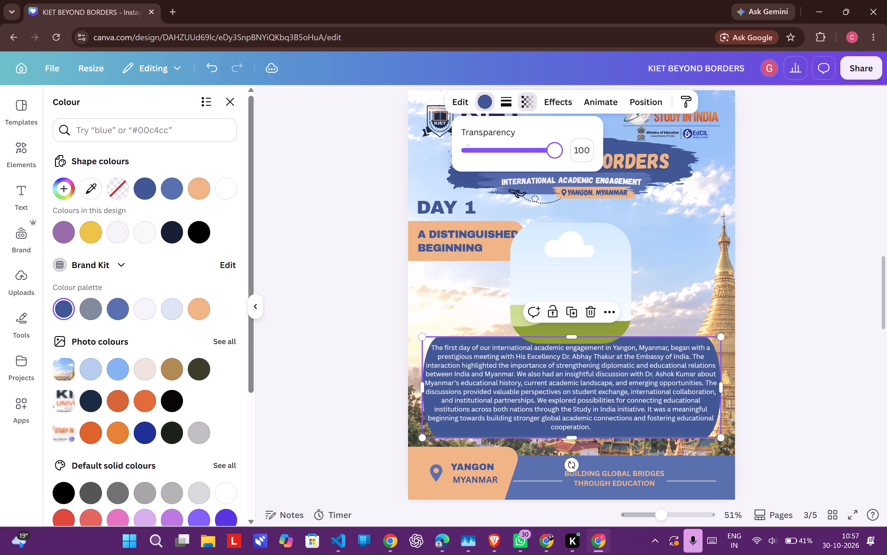
# Set the whole paragraph's text colour to the brand palette's peach orange.
pyautogui.tripleClick(491, 368)
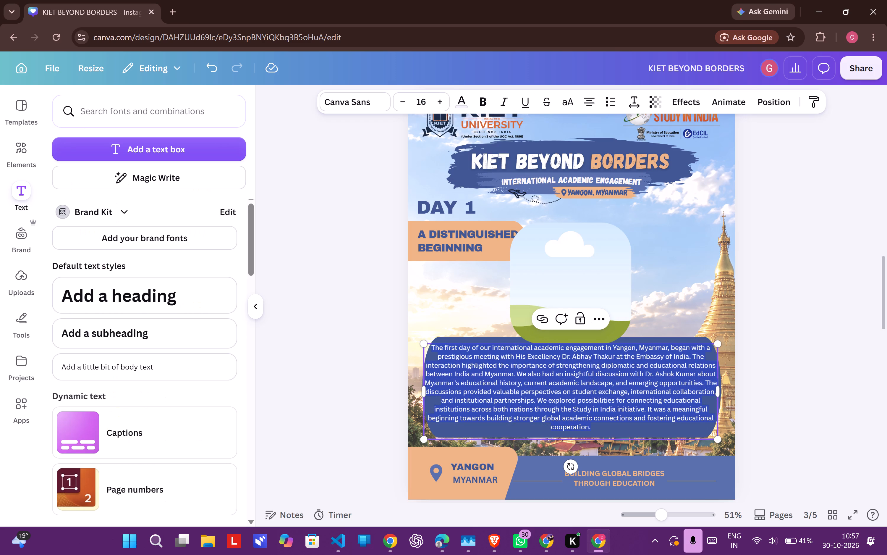
pyautogui.click(462, 97)
pyautogui.click(200, 332)
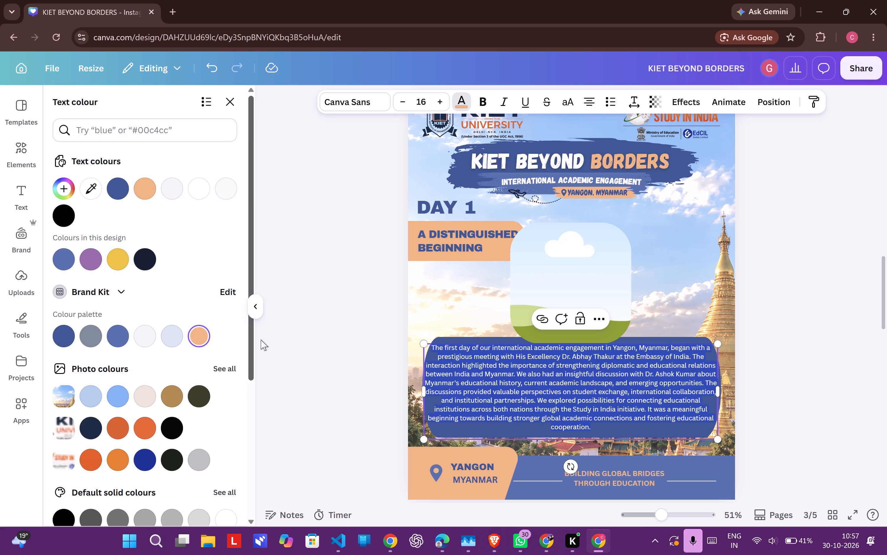
pyautogui.click(280, 341)
pyautogui.click(280, 341)
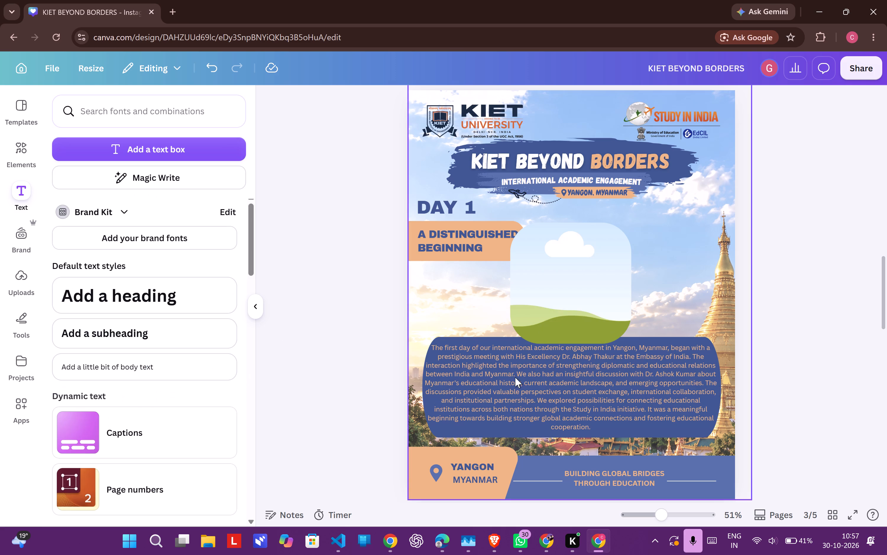
# Recolour the whole paragraph on the blue panel with the brand palette's light blue #d6e3f3.
pyautogui.tripleClick(540, 369)
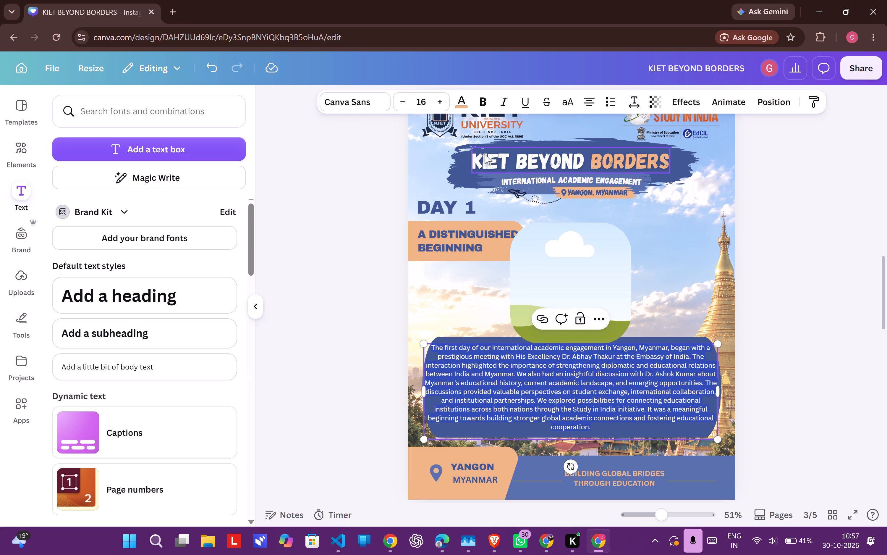
pyautogui.click(461, 105)
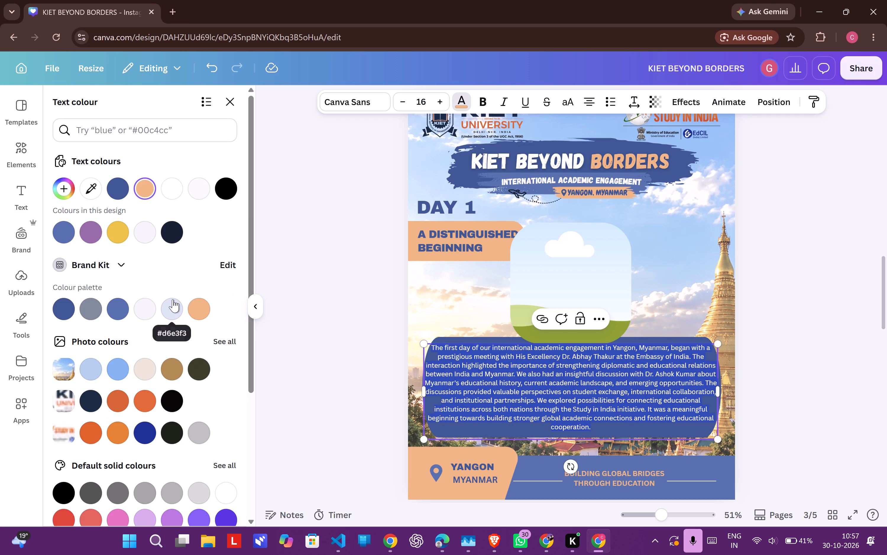
pyautogui.click(173, 299)
pyautogui.click(307, 351)
pyautogui.click(307, 351)
pyautogui.click(307, 351)
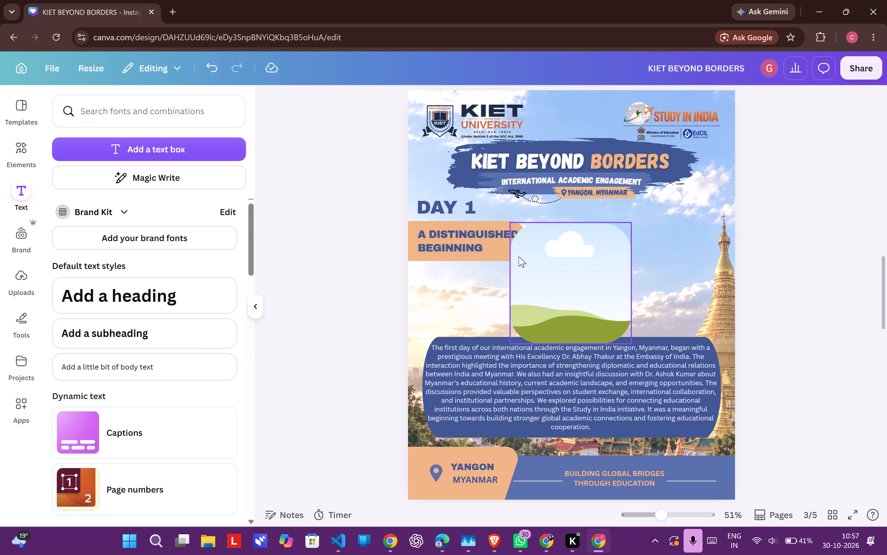
# Shrink the peach A DISTINGUISHED BEGINNING label group until it clears the photo frame, and nudge it up slightly beneath DAY 1.
pyautogui.click(479, 250)
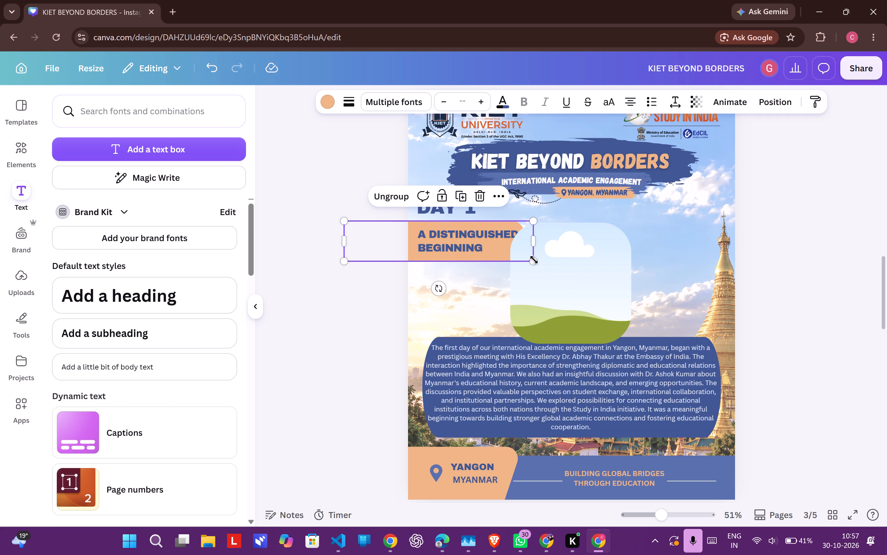
pyautogui.moveTo(533, 260); pyautogui.dragTo(514, 254)
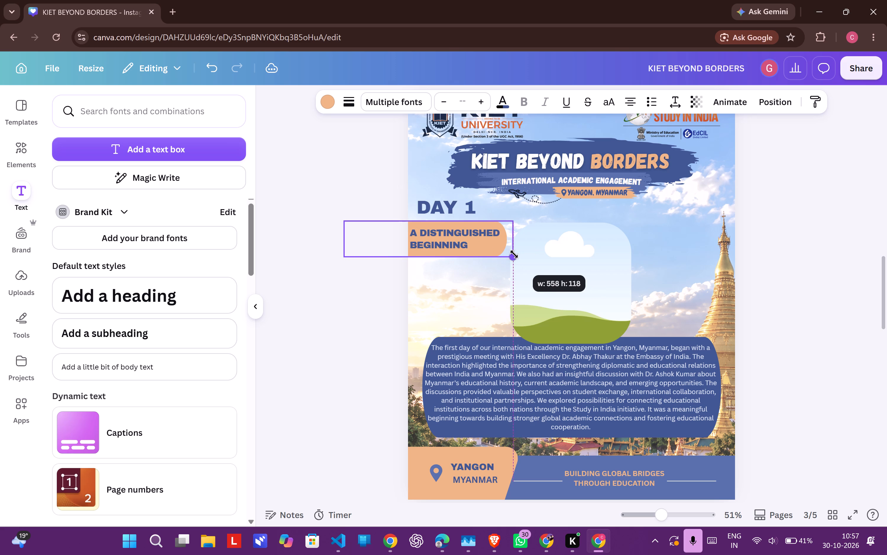
pyautogui.moveTo(514, 254); pyautogui.dragTo(516, 254)
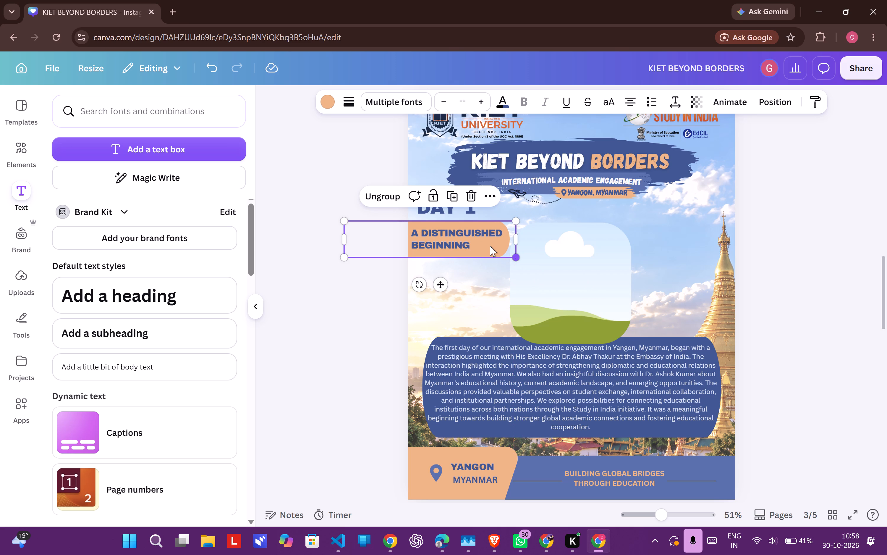
pyautogui.moveTo(490, 246); pyautogui.dragTo(490, 243)
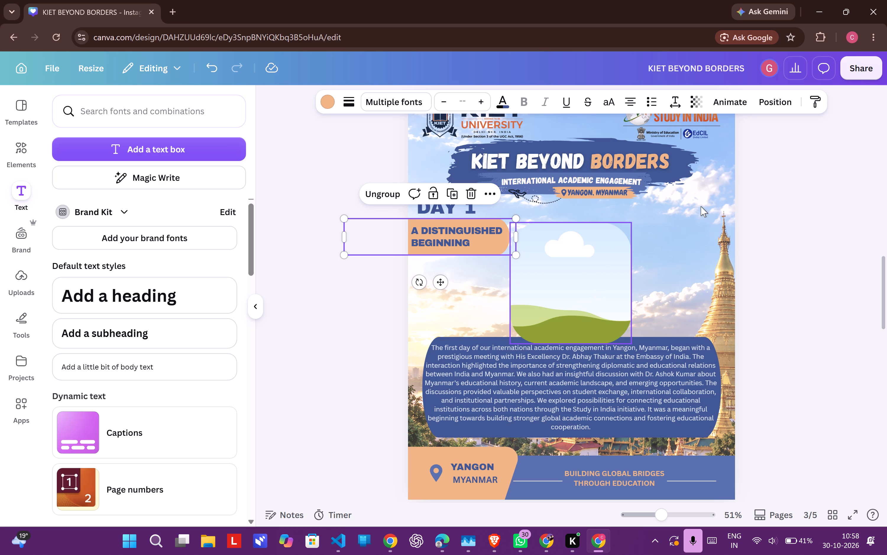
# Add a rounded square shape, enlarge it to about 378 × 397 px and place it over the photo frame at about X 394, Y 438.
pyautogui.click(19, 152)
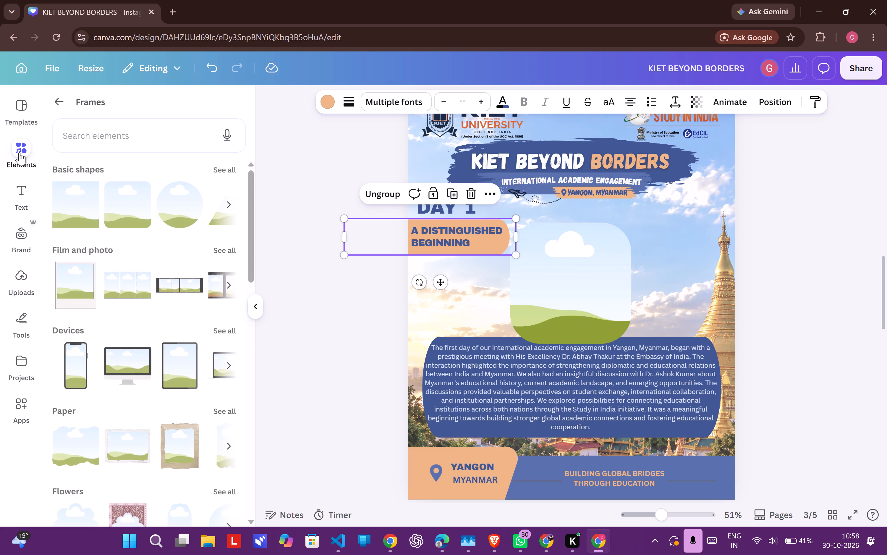
pyautogui.click(63, 102)
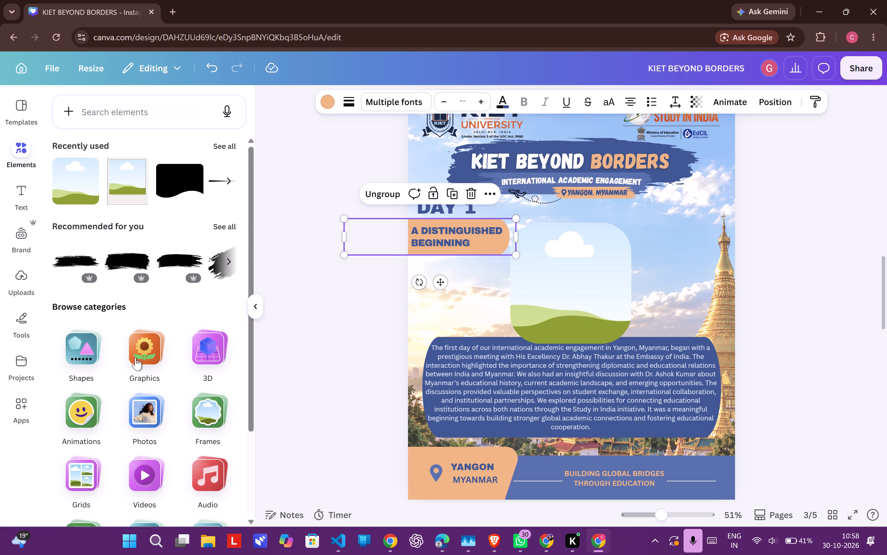
pyautogui.click(96, 344)
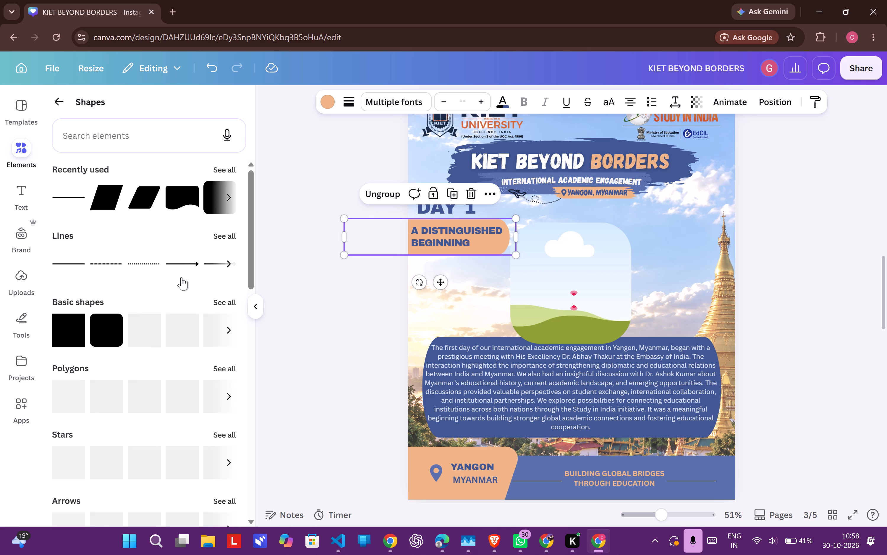
pyautogui.hscroll(-1, 178, 209)
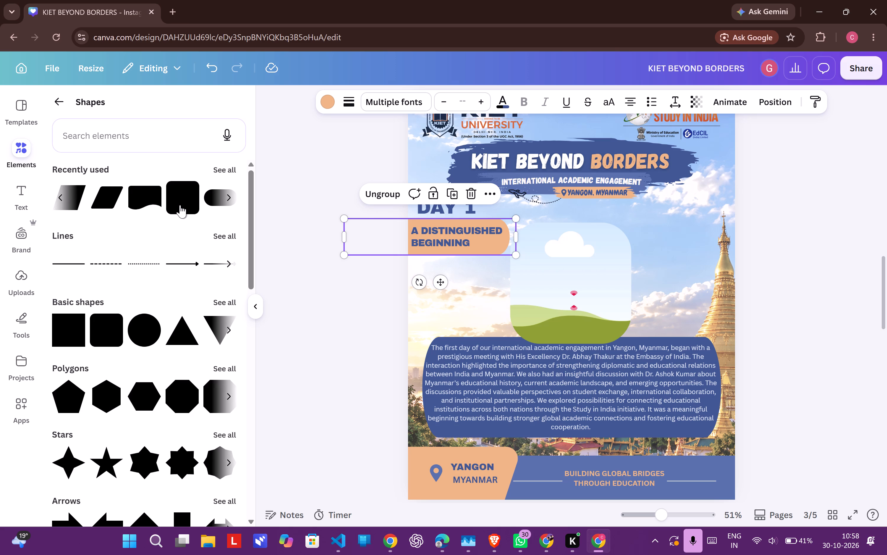
pyautogui.click(180, 205)
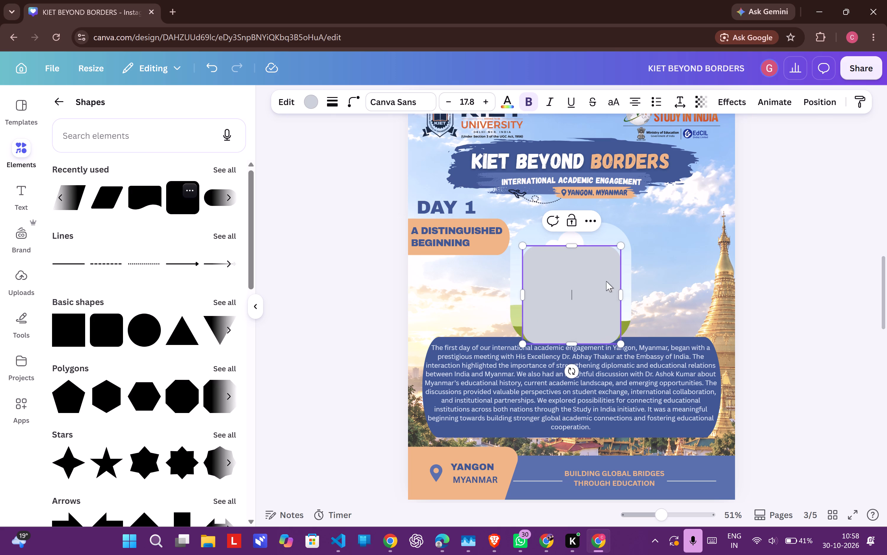
pyautogui.moveTo(623, 249); pyautogui.dragTo(639, 232)
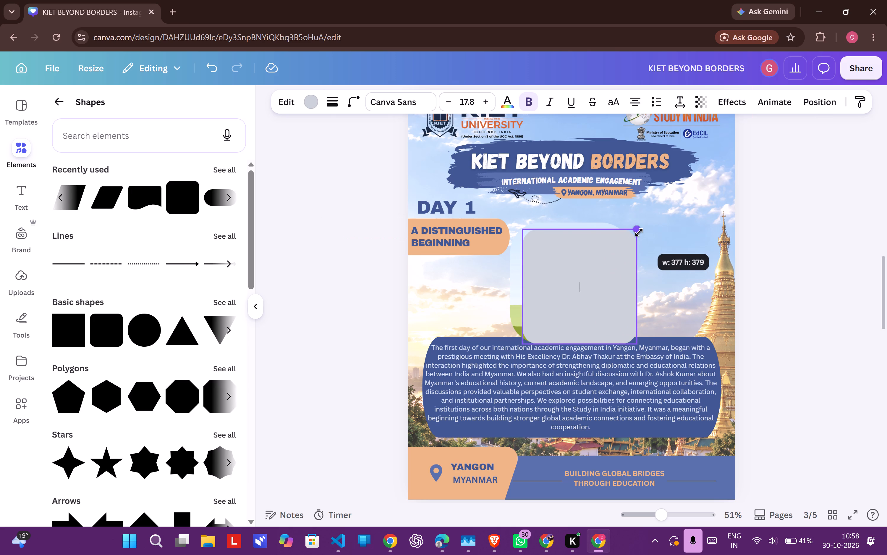
pyautogui.moveTo(639, 232); pyautogui.dragTo(639, 228)
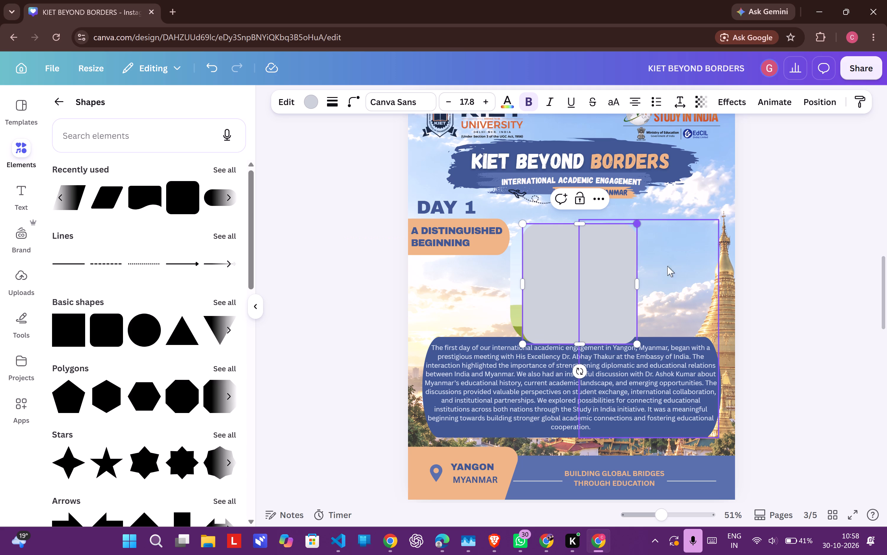
pyautogui.moveTo(594, 285); pyautogui.dragTo(608, 283)
pyautogui.click(795, 259)
pyautogui.click(603, 288)
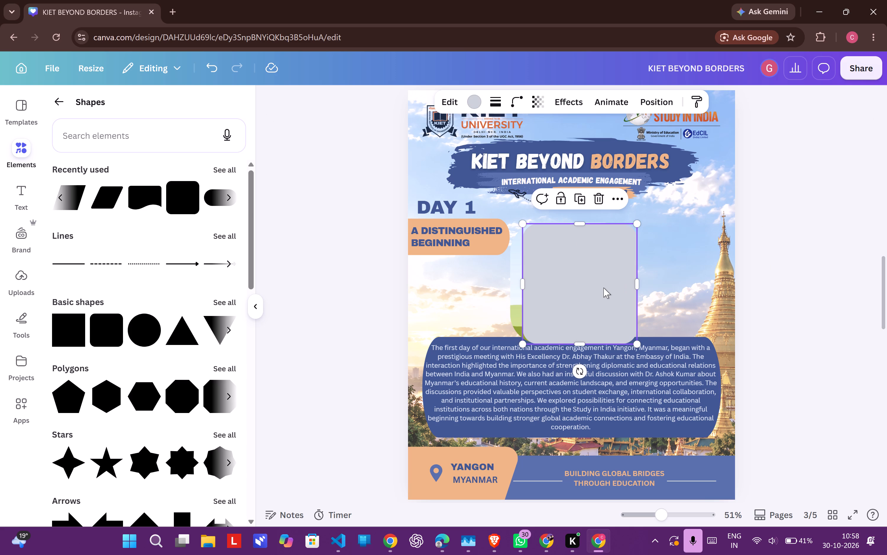
pyautogui.moveTo(603, 288); pyautogui.dragTo(611, 287)
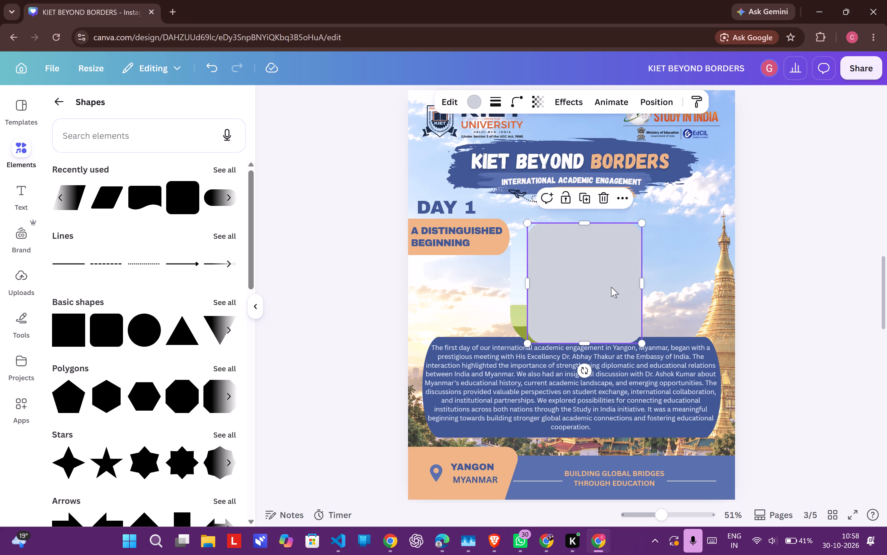
# Send the grey rounded square backward behind the photo frame and nudge it to about X 380, Y 435.
pyautogui.click(479, 103)
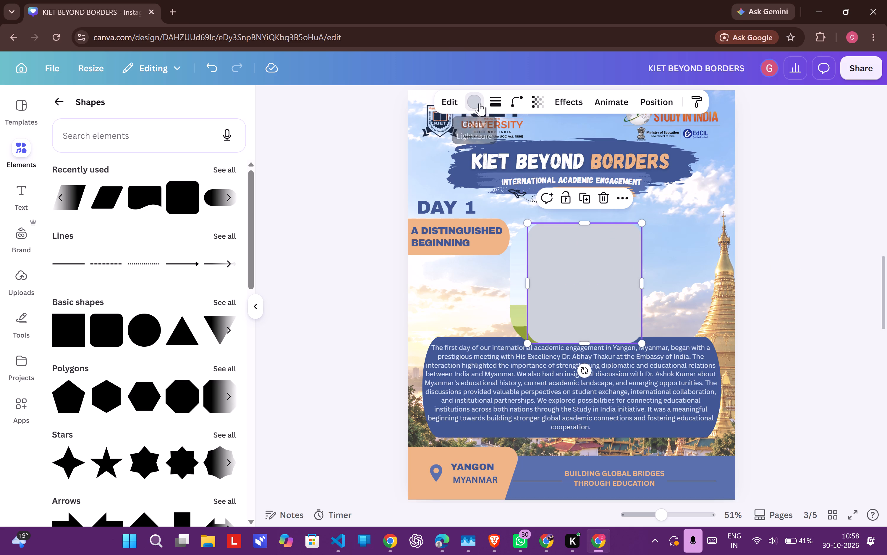
pyautogui.click(652, 100)
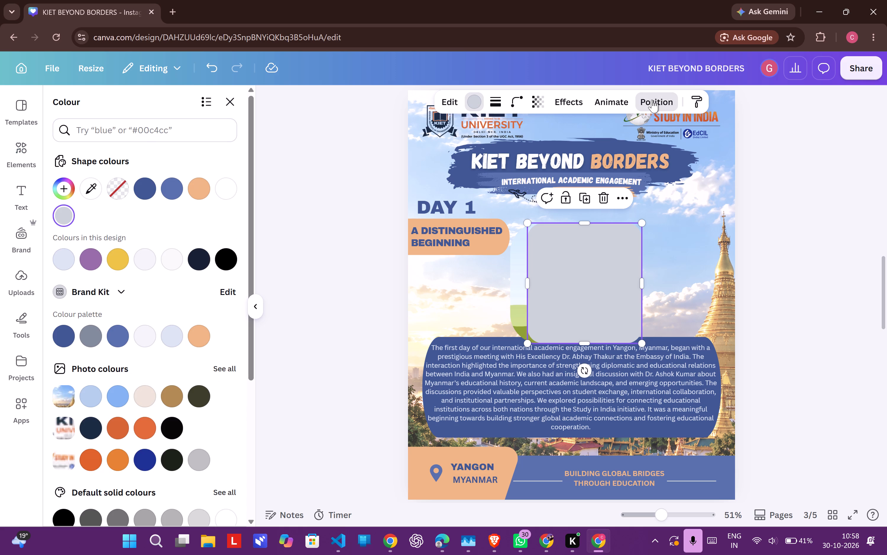
pyautogui.click(131, 134)
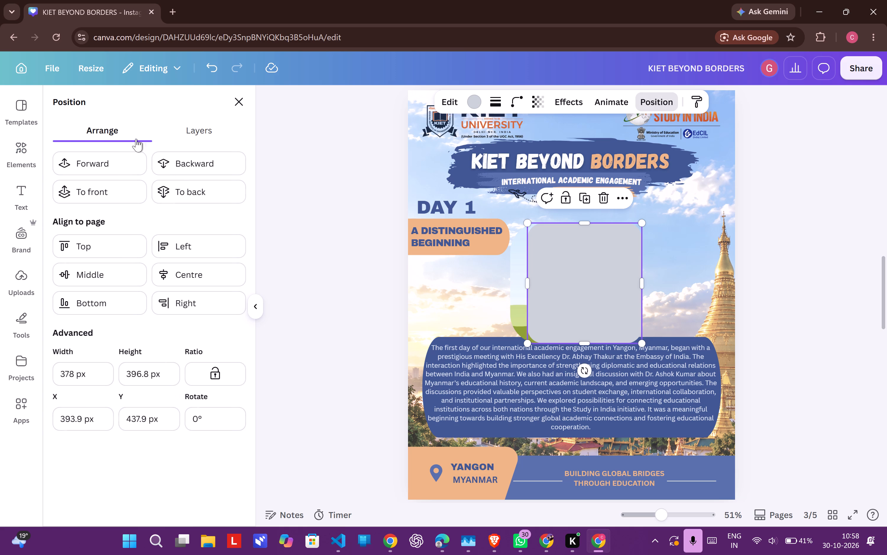
pyautogui.click(178, 163)
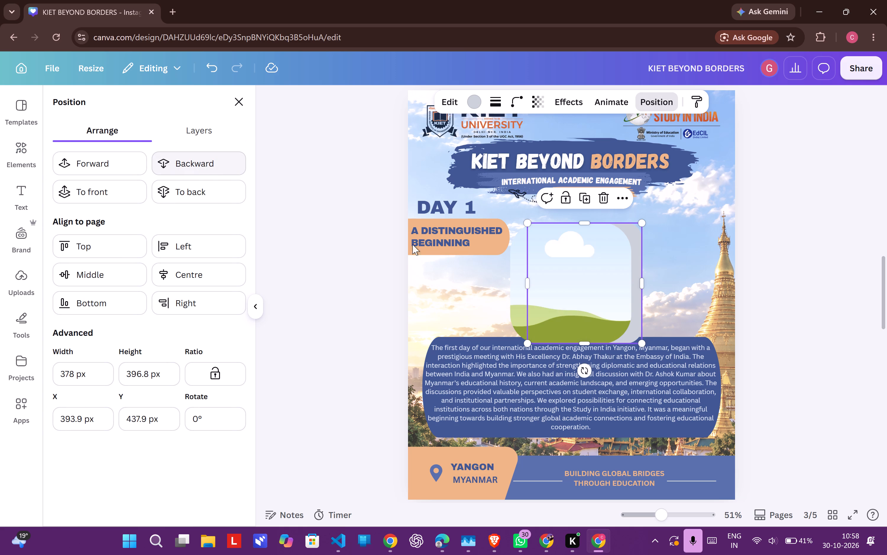
pyautogui.moveTo(636, 276); pyautogui.dragTo(632, 275)
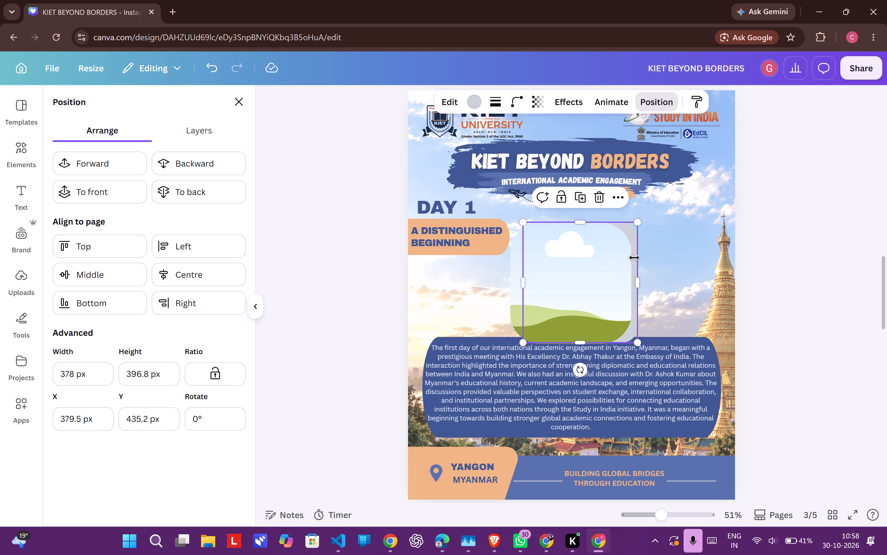
# Duplicate the grey rounded square and place the copy over the frame's left side at about X 330, Y 440.
pyautogui.click(579, 198)
pyautogui.moveTo(600, 291); pyautogui.dragTo(559, 283)
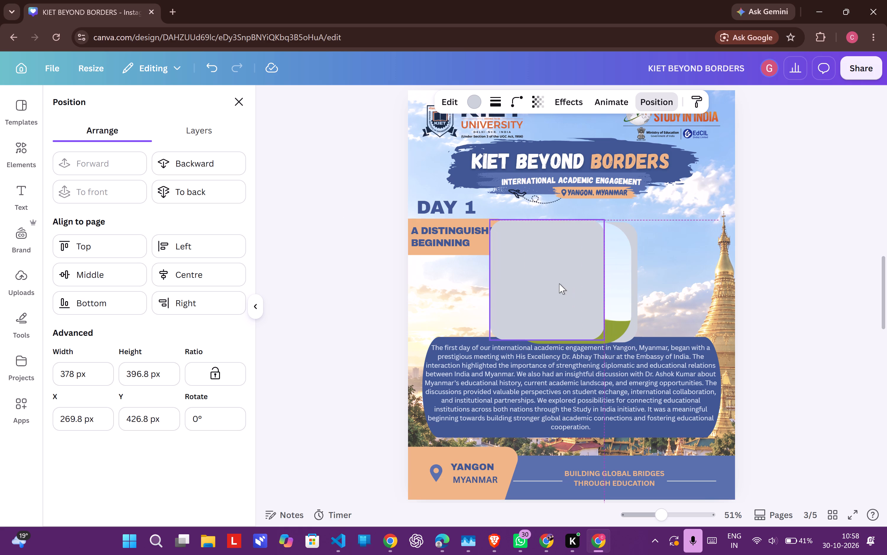
pyautogui.moveTo(559, 283); pyautogui.dragTo(583, 290)
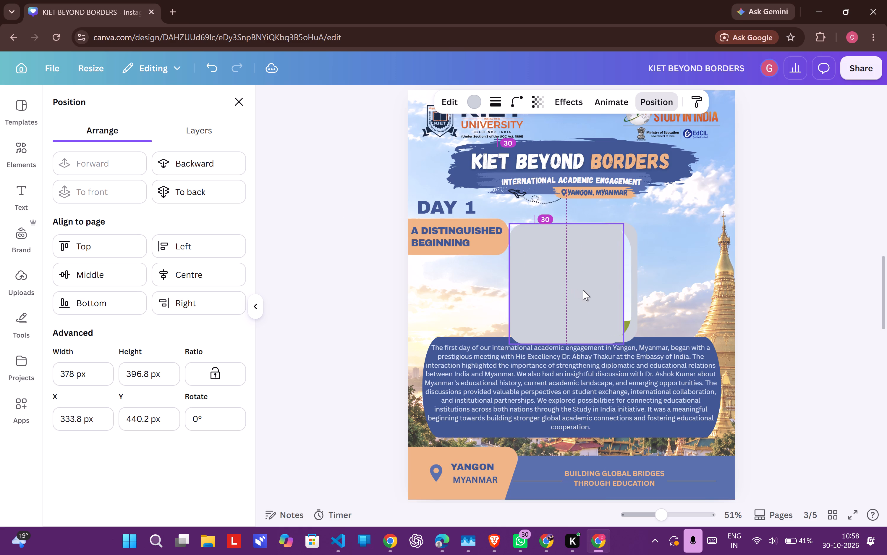
pyautogui.moveTo(583, 290); pyautogui.dragTo(581, 286)
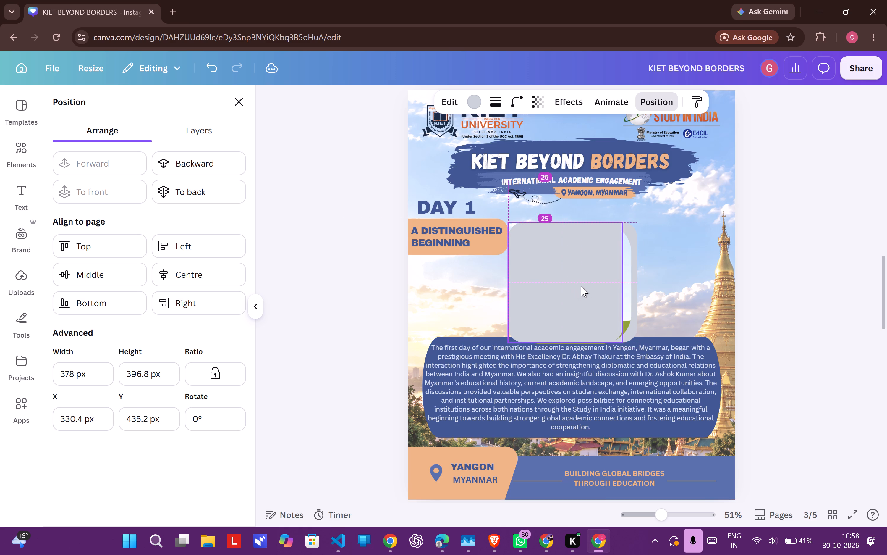
pyautogui.moveTo(581, 286); pyautogui.dragTo(581, 289)
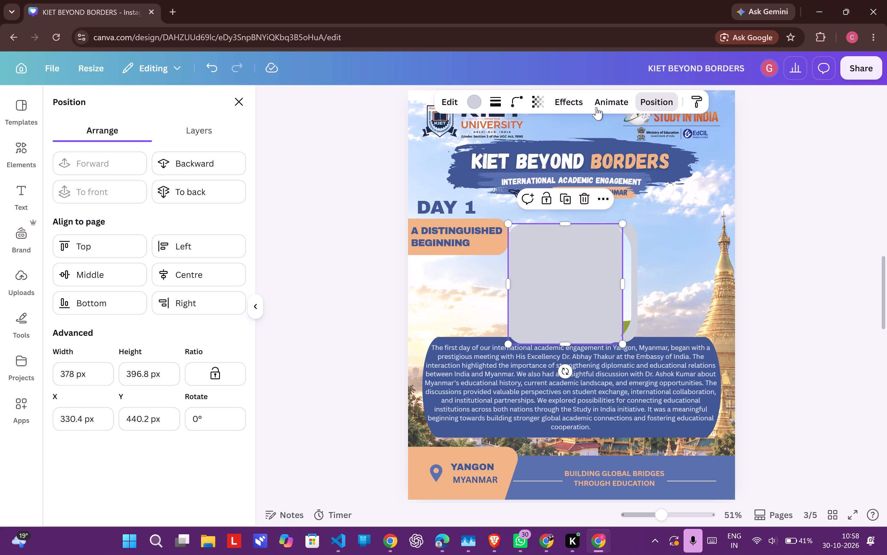
# Send the copied grey rounded square backward two layers so it sits behind the photo frame.
pyautogui.moveTo(596, 107); pyautogui.dragTo(648, 101)
pyautogui.click(648, 101)
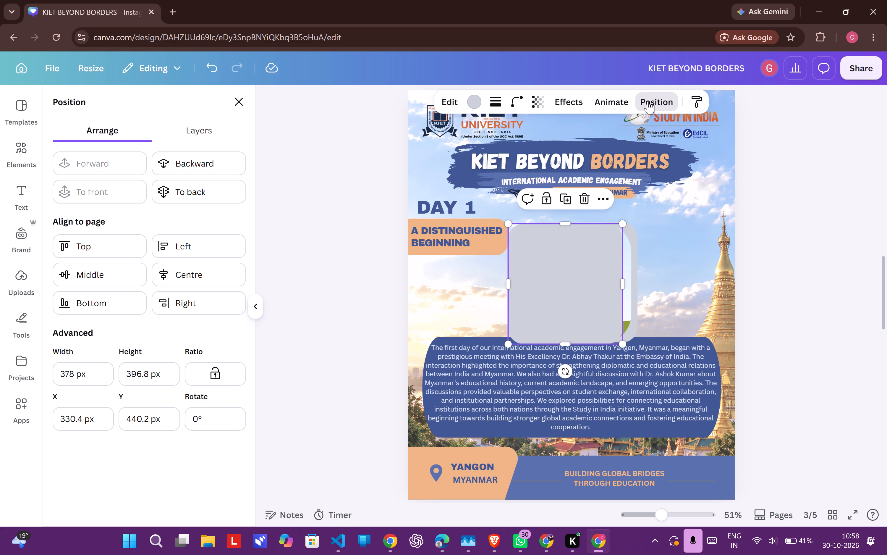
pyautogui.click(651, 97)
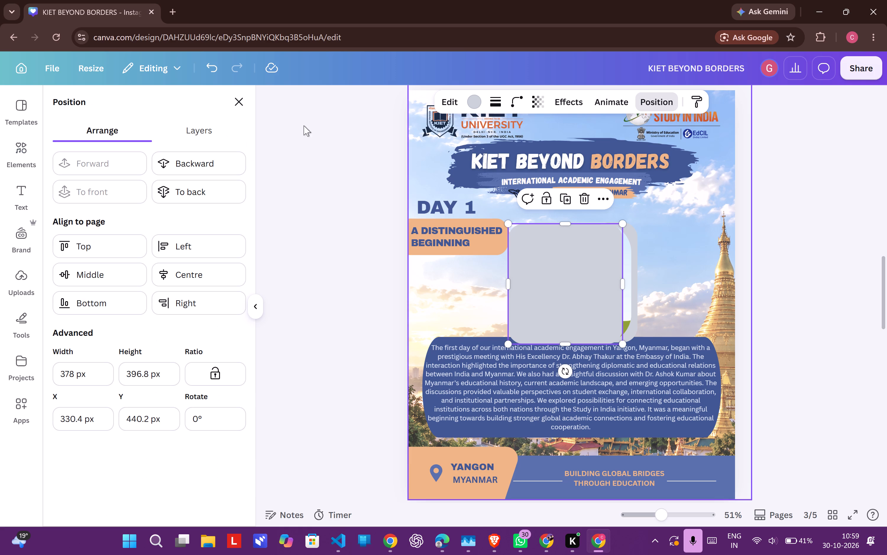
pyautogui.click(200, 159)
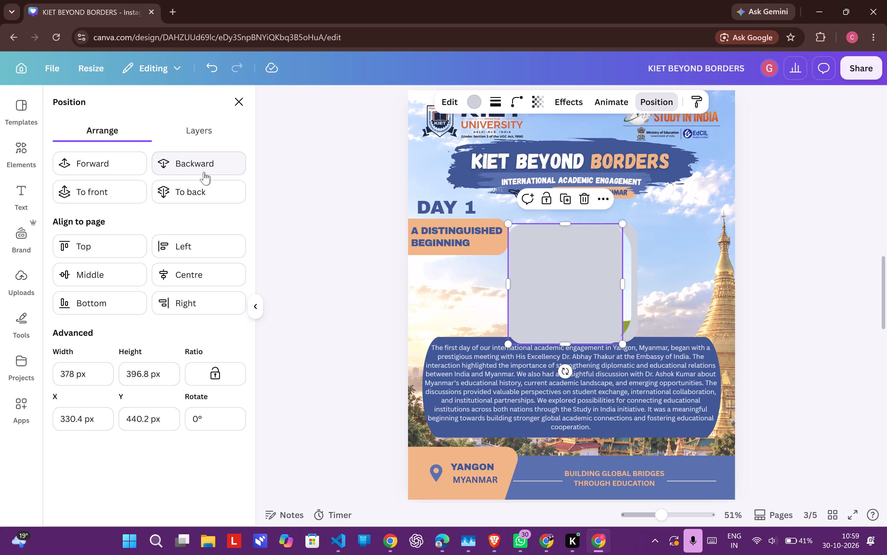
pyautogui.click(204, 172)
pyautogui.click(813, 247)
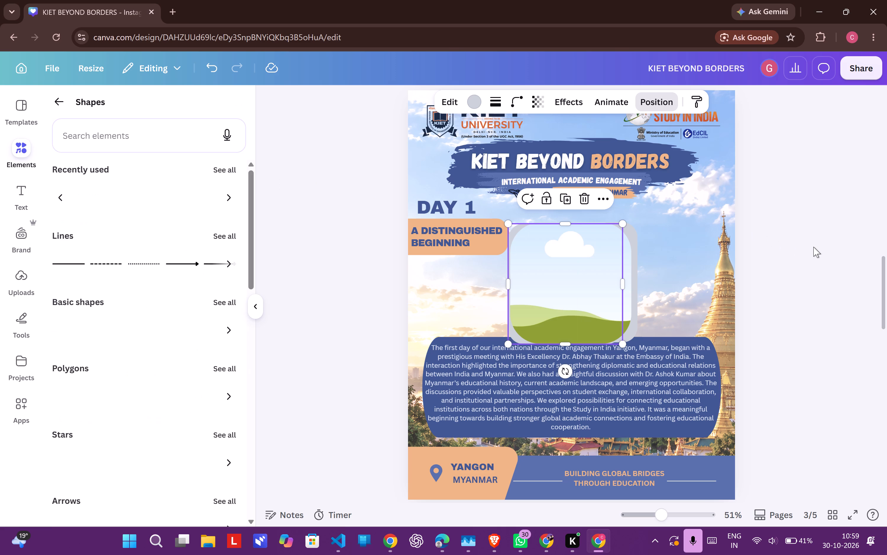
pyautogui.click(820, 247)
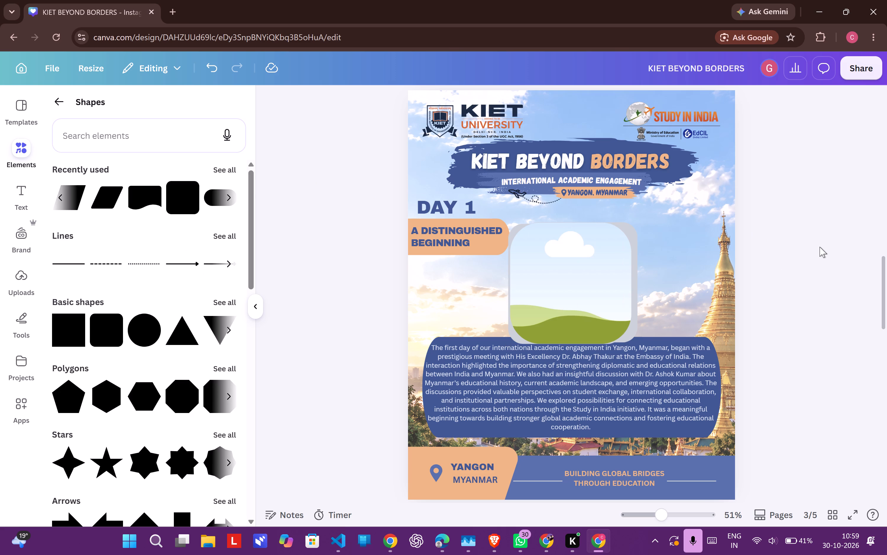
# Reduce the photo frame's height from its upper and lower edges to about 377 px, keeping it 400 px wide.
pyautogui.click(592, 271)
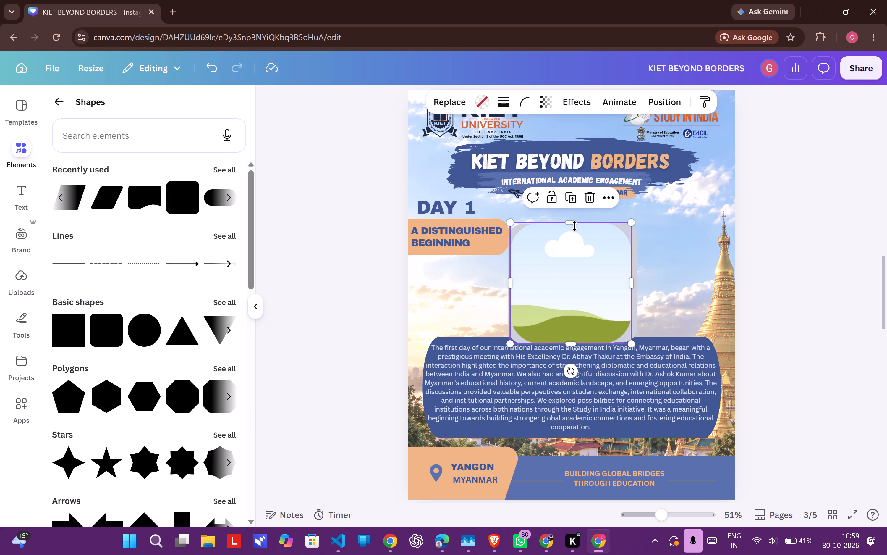
pyautogui.moveTo(574, 226); pyautogui.dragTo(577, 228)
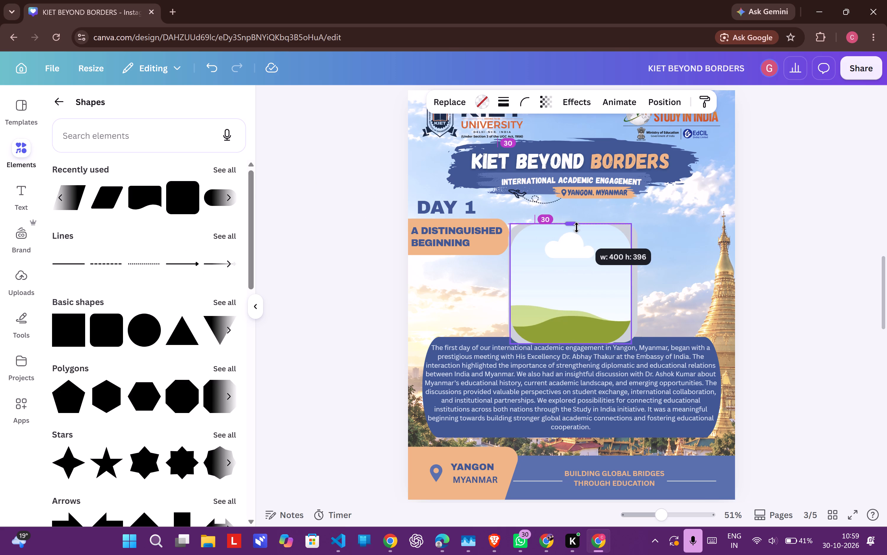
pyautogui.moveTo(577, 228); pyautogui.dragTo(579, 231)
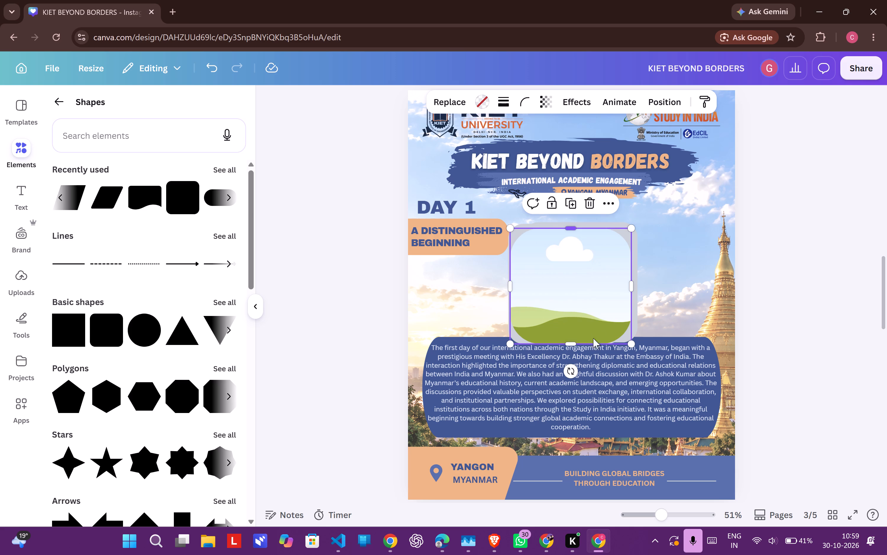
pyautogui.click(572, 345)
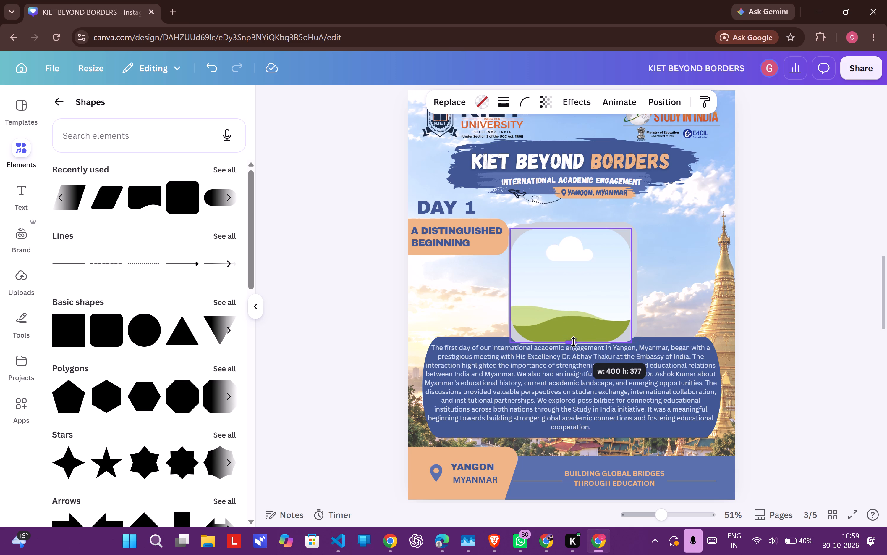
pyautogui.click(794, 278)
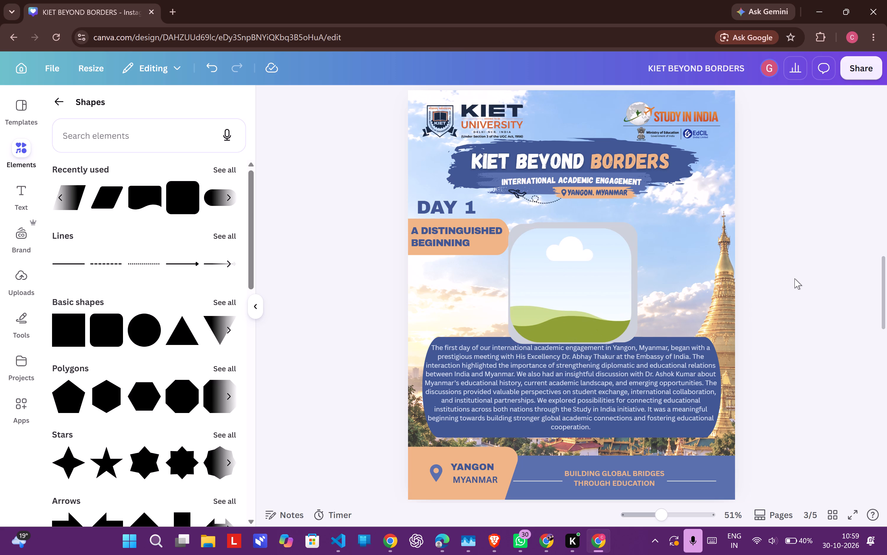
# Widen the left grey rounded square behind the photo frame outward from its left edge to about 400 px, keeping it 397 px high.
pyautogui.click(577, 280)
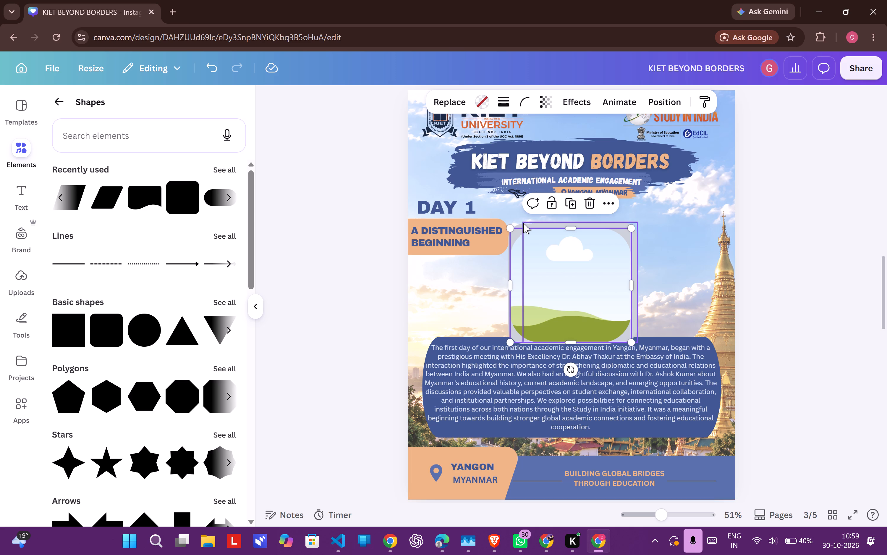
pyautogui.click(519, 213)
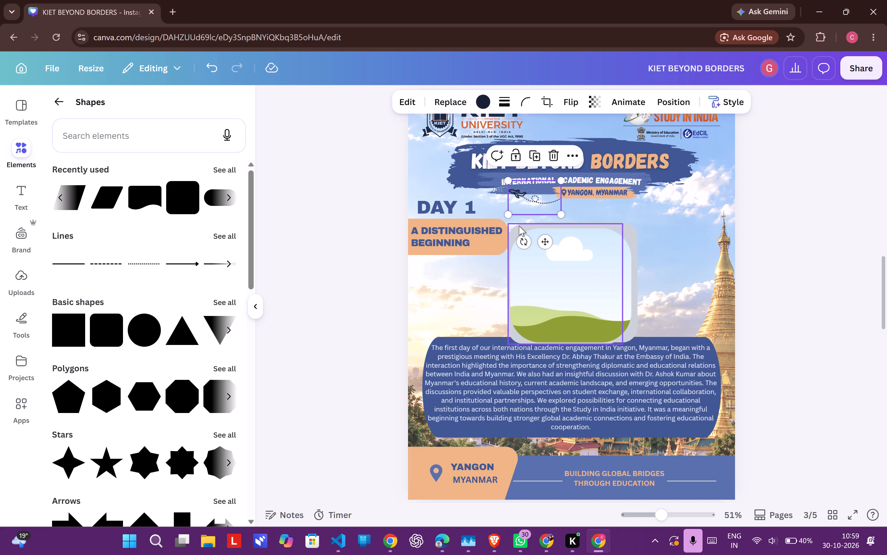
pyautogui.click(516, 228)
pyautogui.click(516, 228)
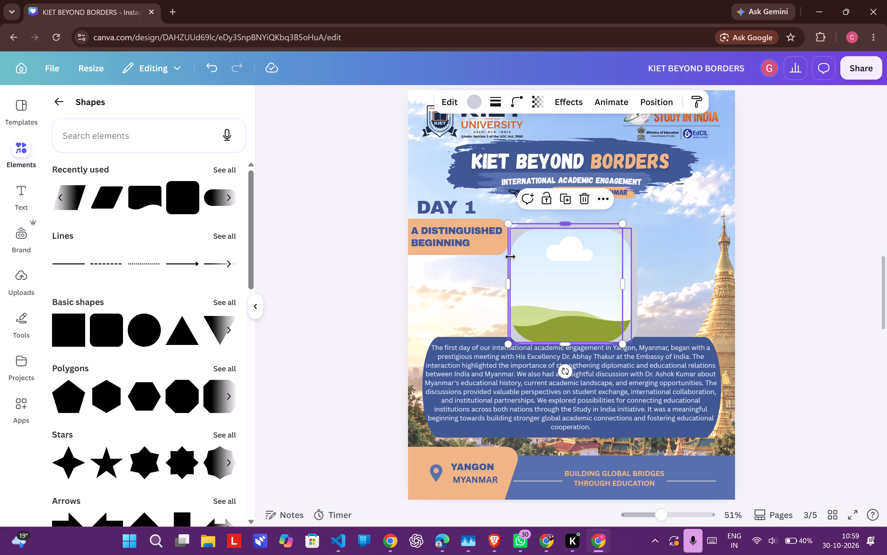
pyautogui.moveTo(510, 289); pyautogui.dragTo(508, 288)
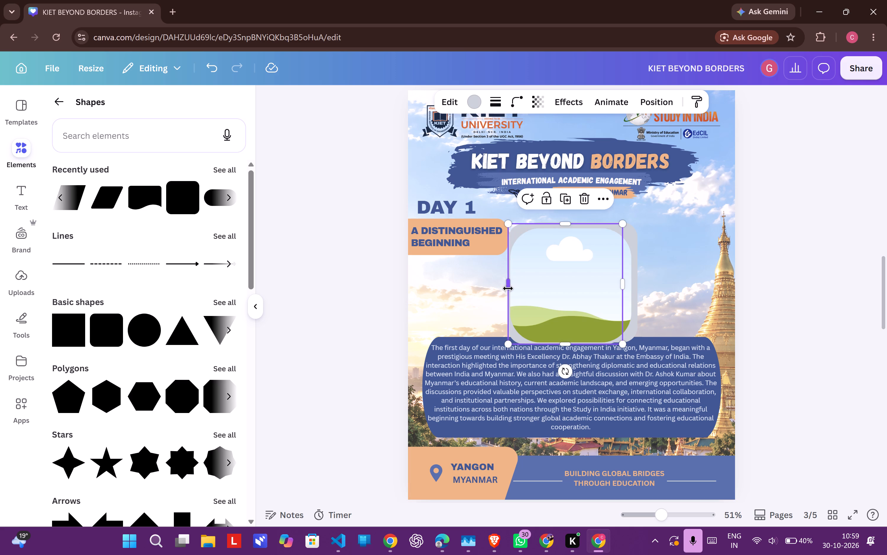
pyautogui.moveTo(508, 288); pyautogui.dragTo(506, 287)
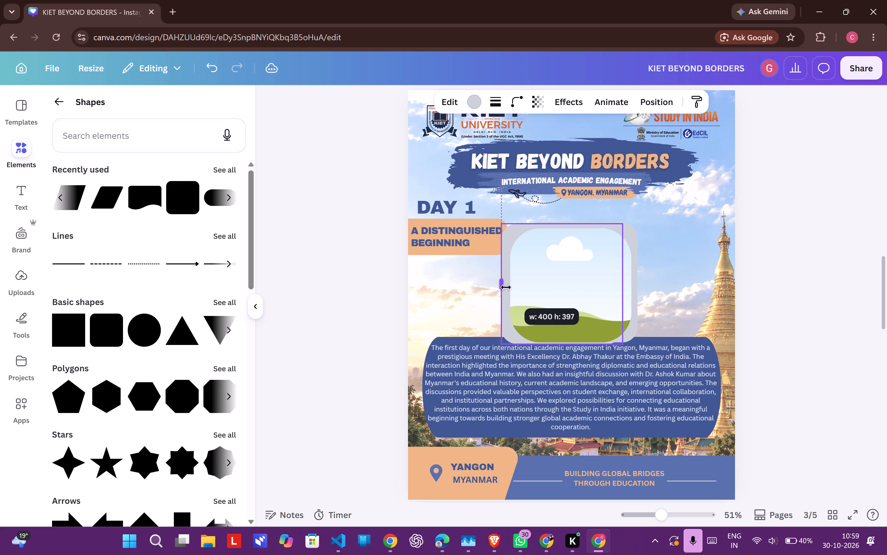
pyautogui.moveTo(506, 287); pyautogui.dragTo(506, 287)
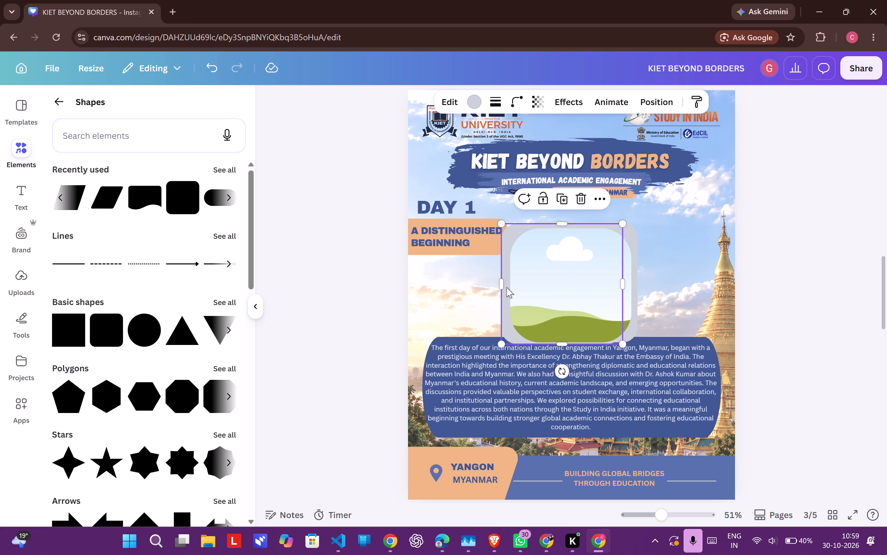
# Shift the photo frame slightly left so the grey border shows evenly on both sides of it.
pyautogui.doubleClick(561, 277)
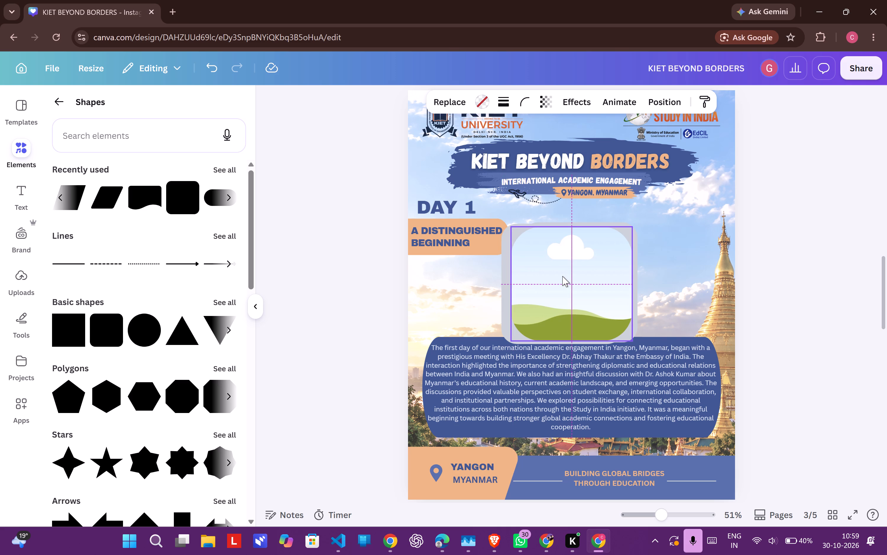
pyautogui.moveTo(566, 285); pyautogui.dragTo(563, 285)
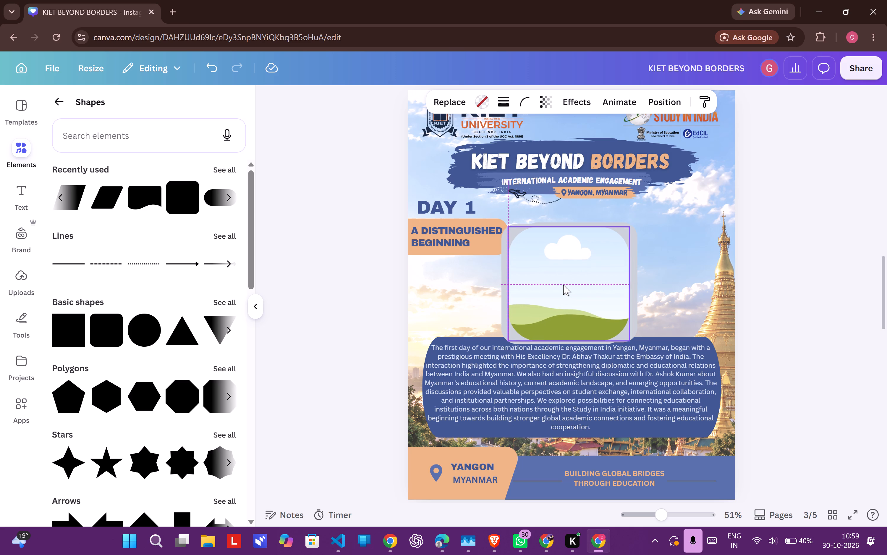
pyautogui.moveTo(563, 285); pyautogui.dragTo(562, 285)
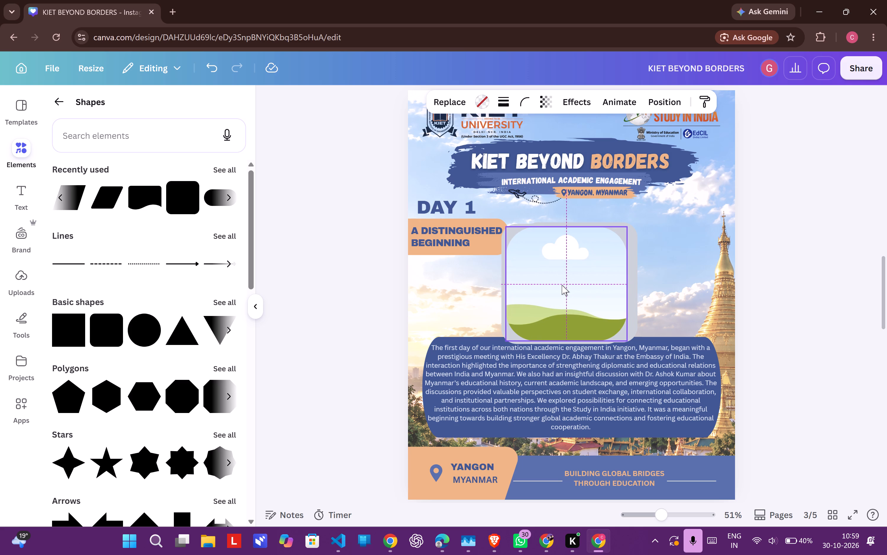
pyautogui.moveTo(562, 285); pyautogui.dragTo(562, 285)
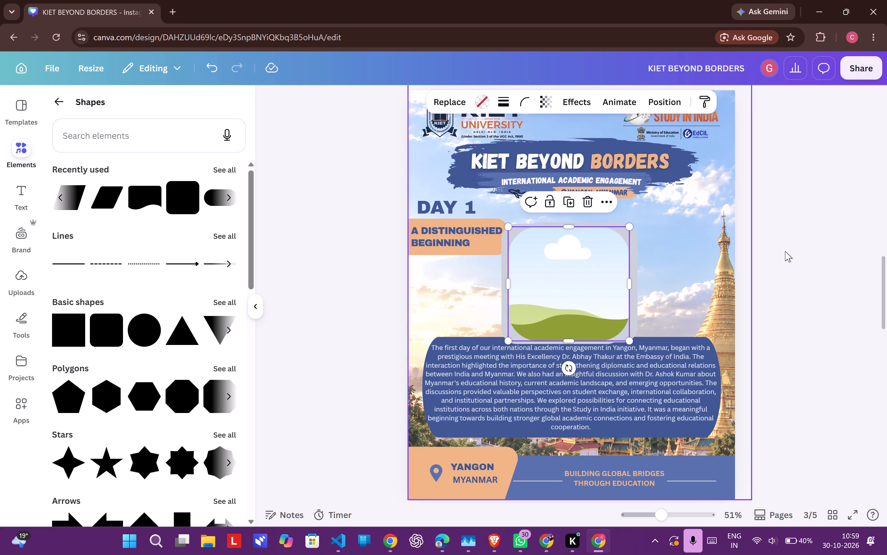
pyautogui.click(785, 251)
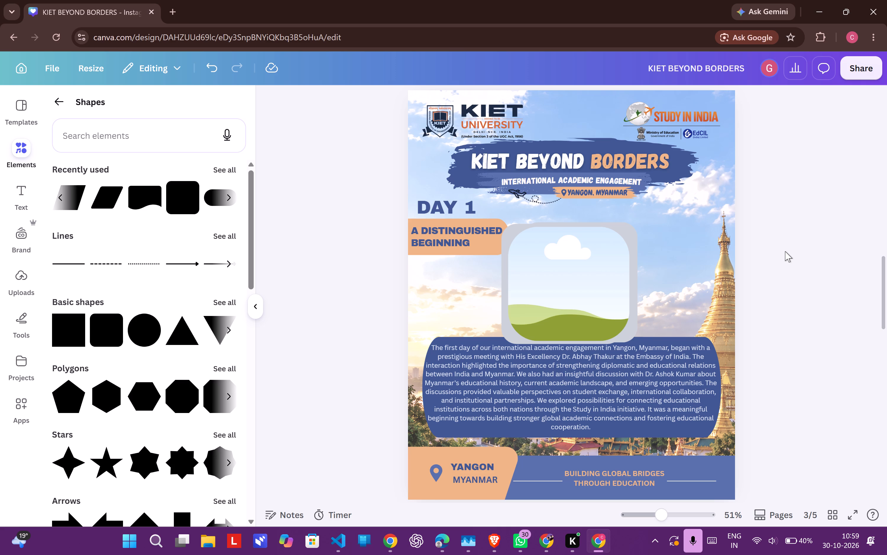
# Set the corner rounding of both grey squares behind the photo frame to 100.
pyautogui.click(504, 236)
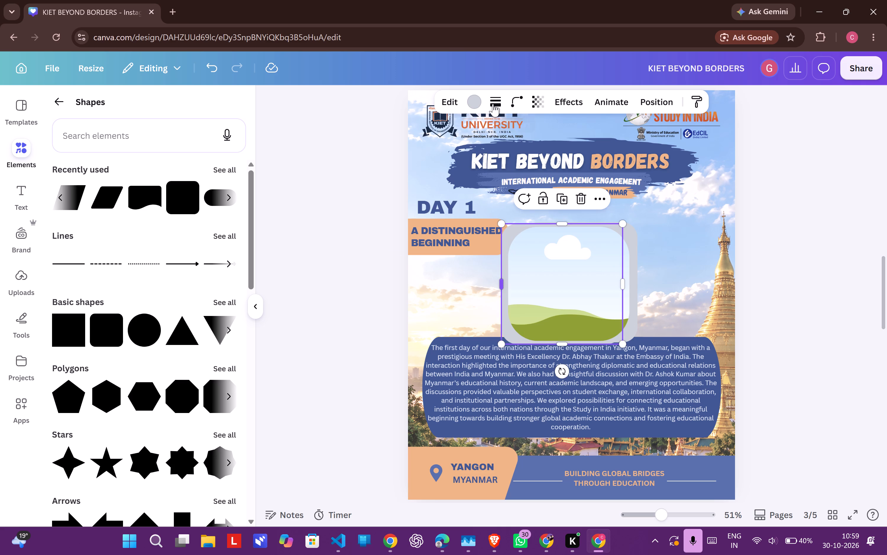
pyautogui.click(511, 101)
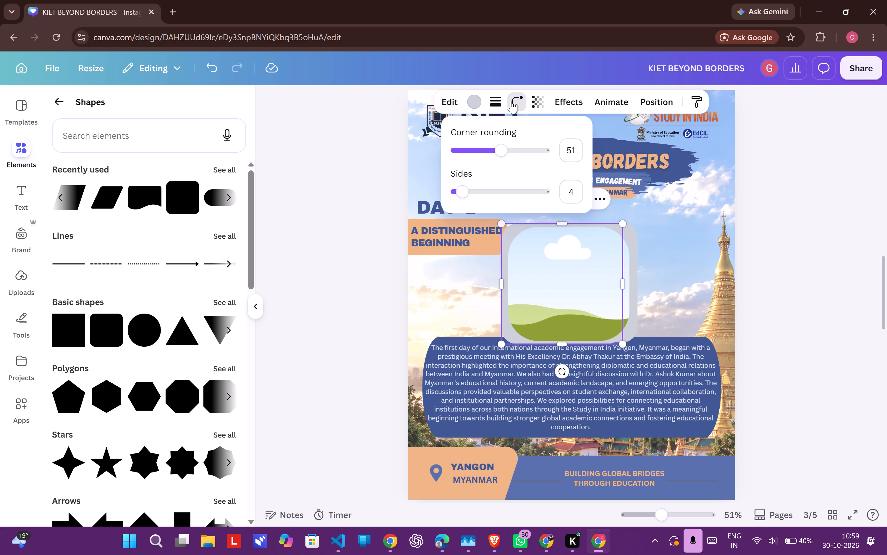
pyautogui.moveTo(506, 153); pyautogui.dragTo(613, 202)
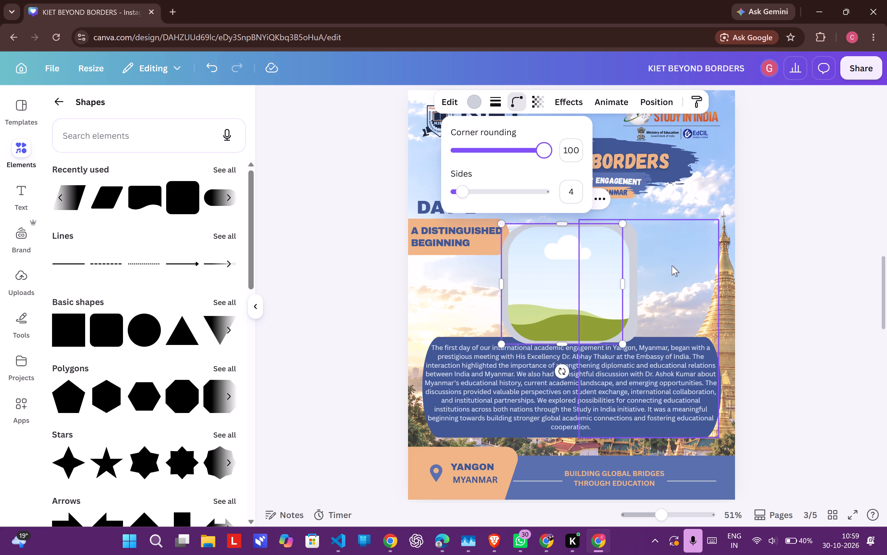
pyautogui.click(635, 252)
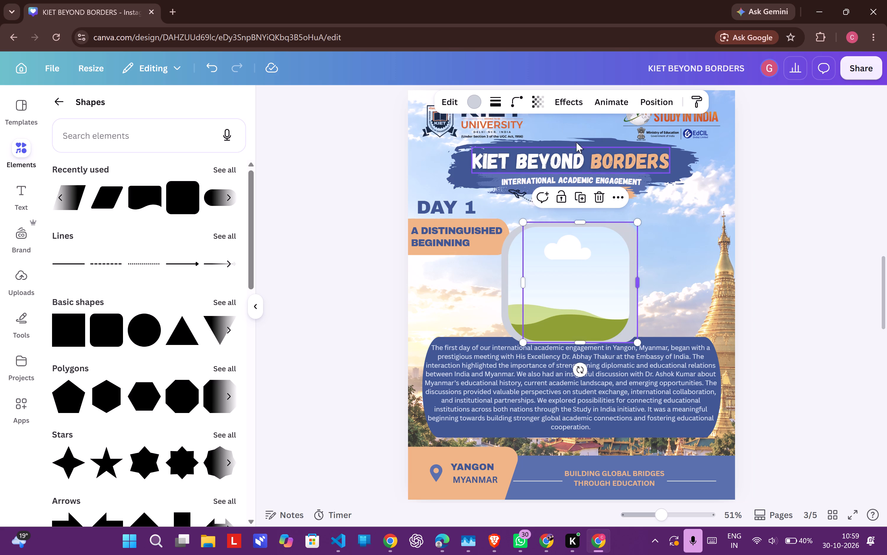
pyautogui.click(522, 99)
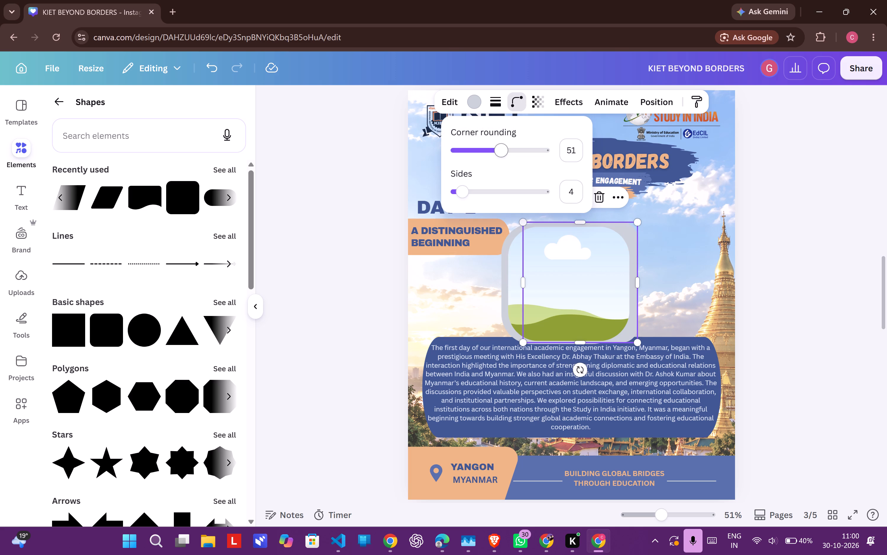
pyautogui.moveTo(508, 155); pyautogui.dragTo(611, 194)
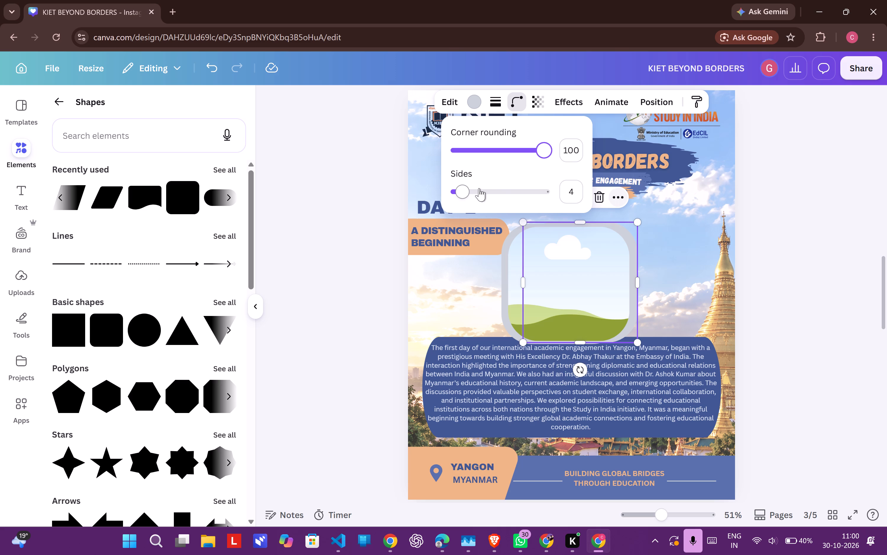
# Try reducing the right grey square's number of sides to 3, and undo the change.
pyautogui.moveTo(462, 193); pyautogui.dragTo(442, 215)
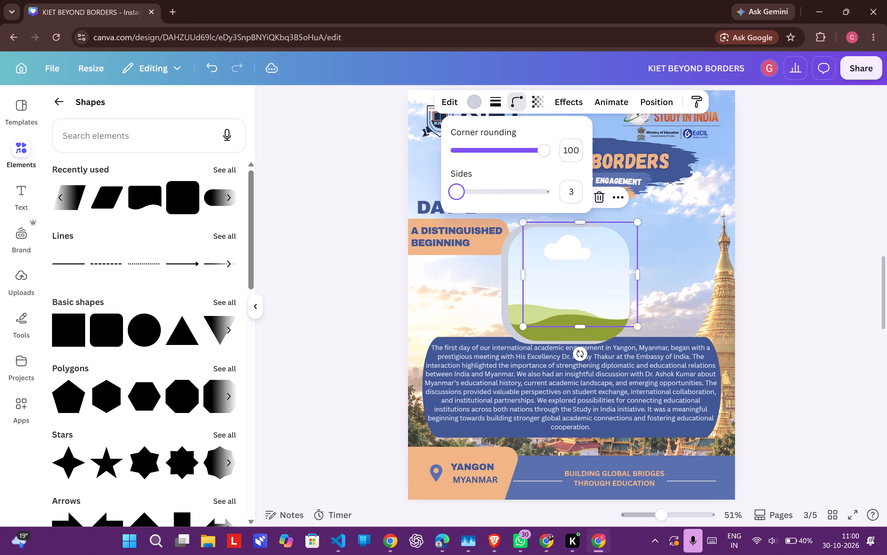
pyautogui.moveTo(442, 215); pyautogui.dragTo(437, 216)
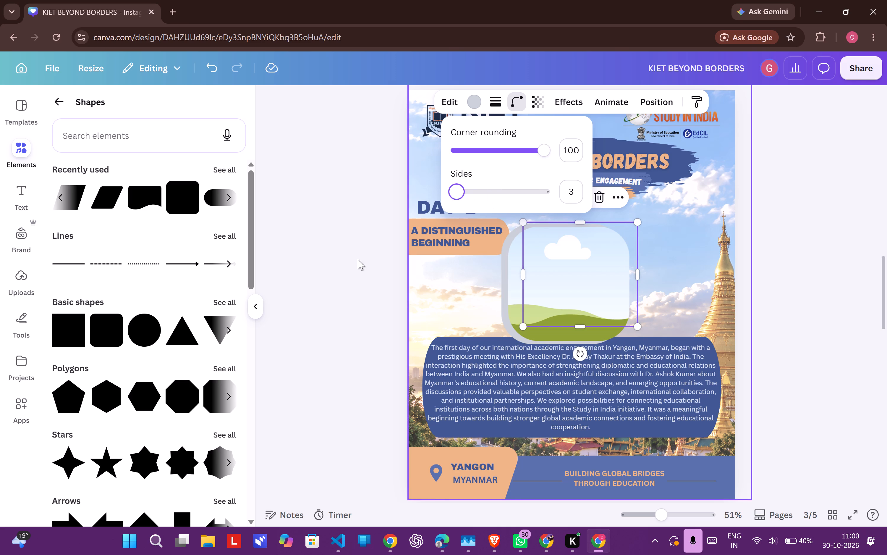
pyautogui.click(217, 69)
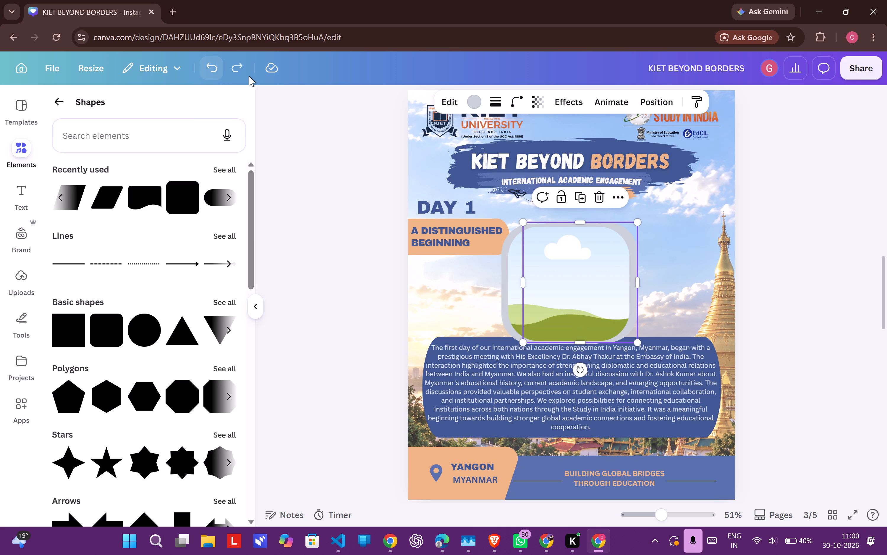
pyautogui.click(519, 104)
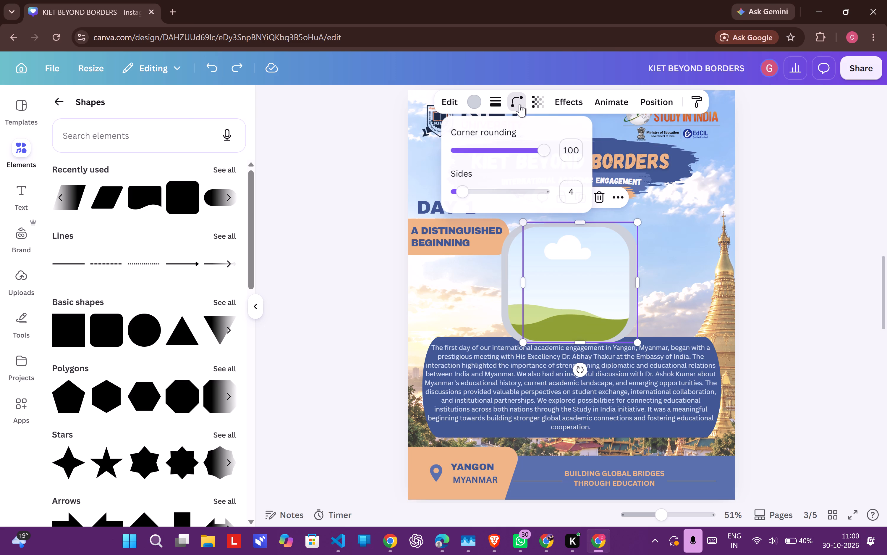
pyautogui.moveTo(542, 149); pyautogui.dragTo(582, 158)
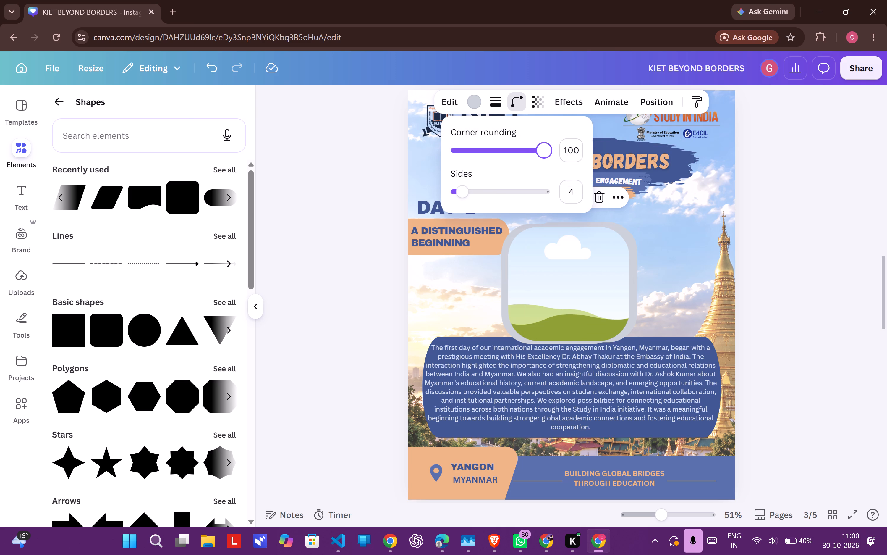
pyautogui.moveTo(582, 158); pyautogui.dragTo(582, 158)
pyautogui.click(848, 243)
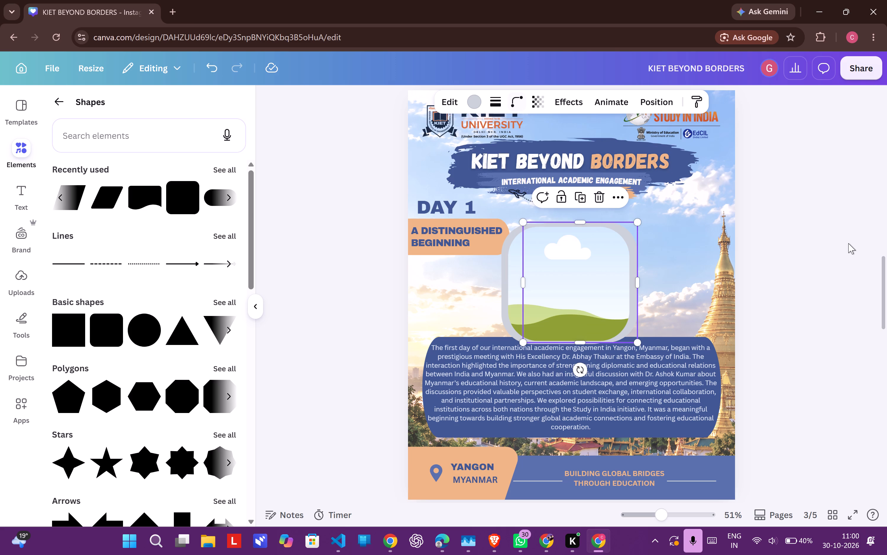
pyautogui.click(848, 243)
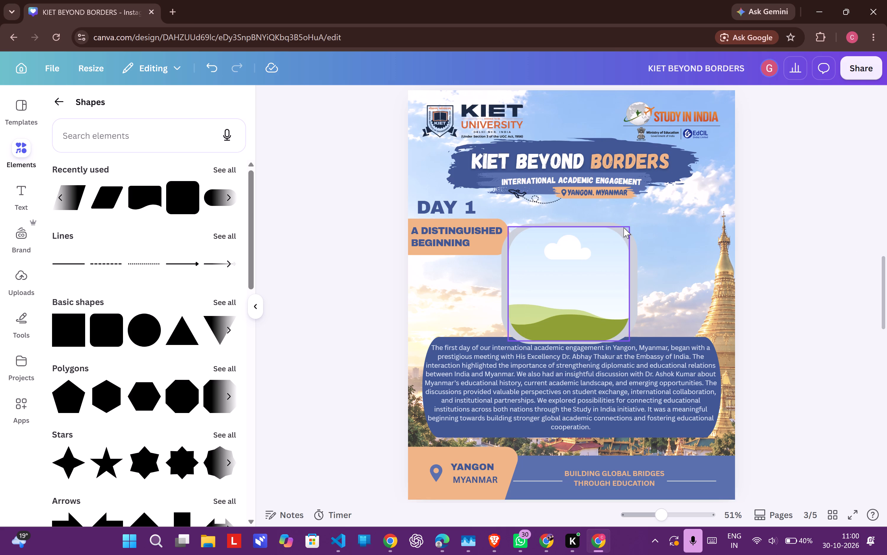
# Lower the right grey square's top edge slightly to line up with the left grey square's top edge.
pyautogui.click(624, 225)
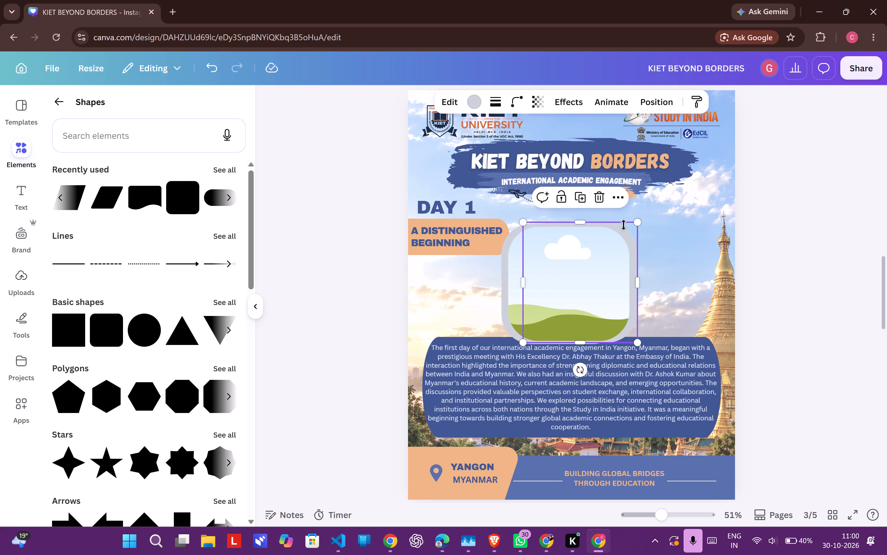
pyautogui.click(586, 222)
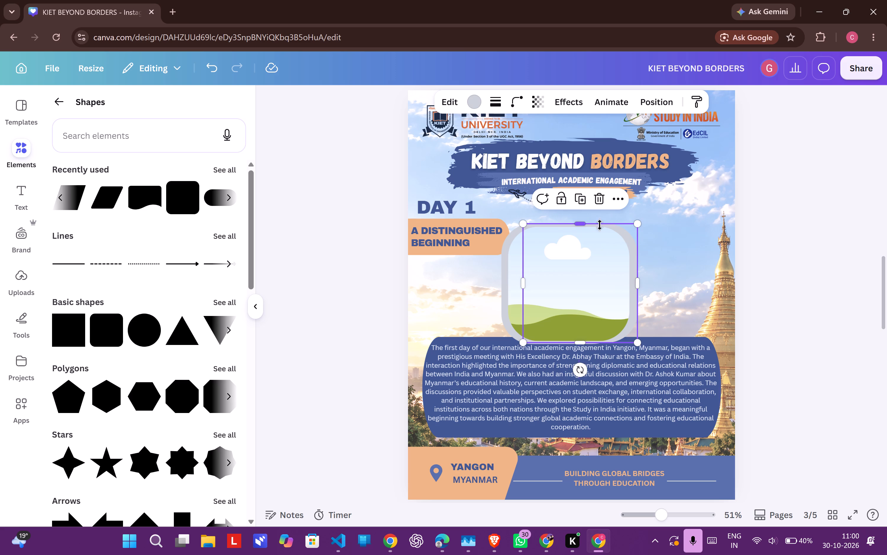
pyautogui.click(845, 245)
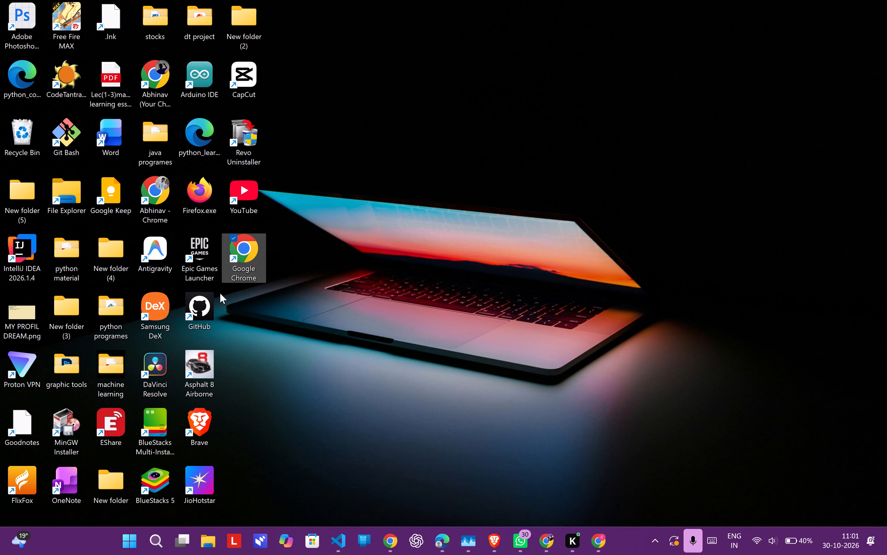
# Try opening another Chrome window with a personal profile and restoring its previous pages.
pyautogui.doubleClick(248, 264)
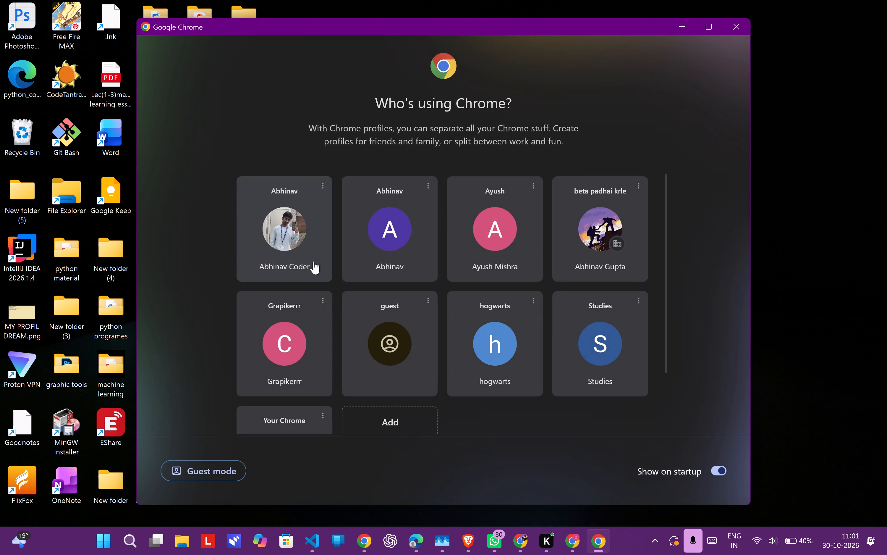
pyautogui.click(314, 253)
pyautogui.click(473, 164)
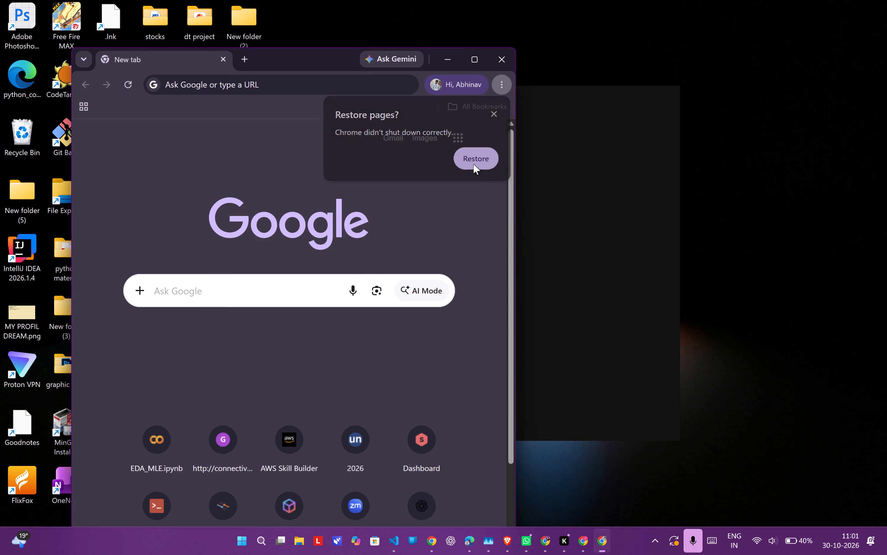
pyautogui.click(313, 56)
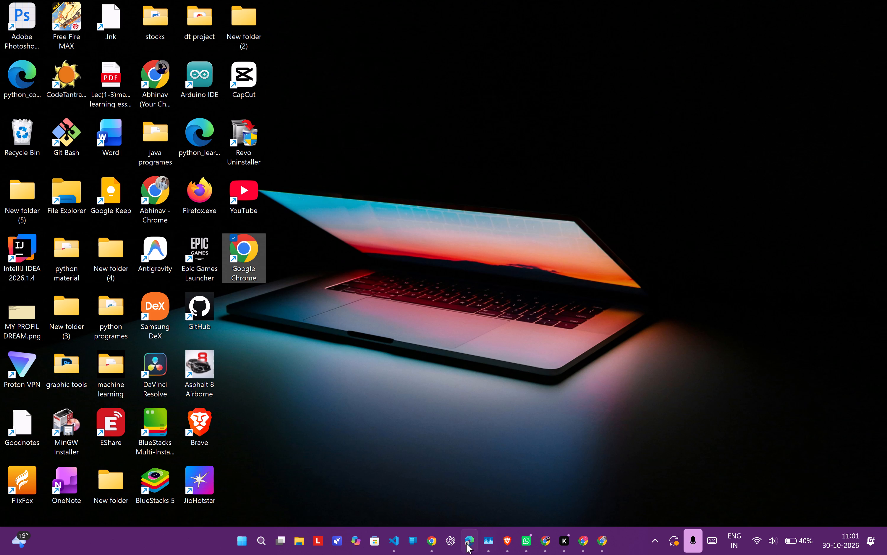
# Switch to the ChatGPT browser window, search Google for "aws cheat sheet" in a new tab, and open the Tutorials Dojo result.
pyautogui.click(434, 541)
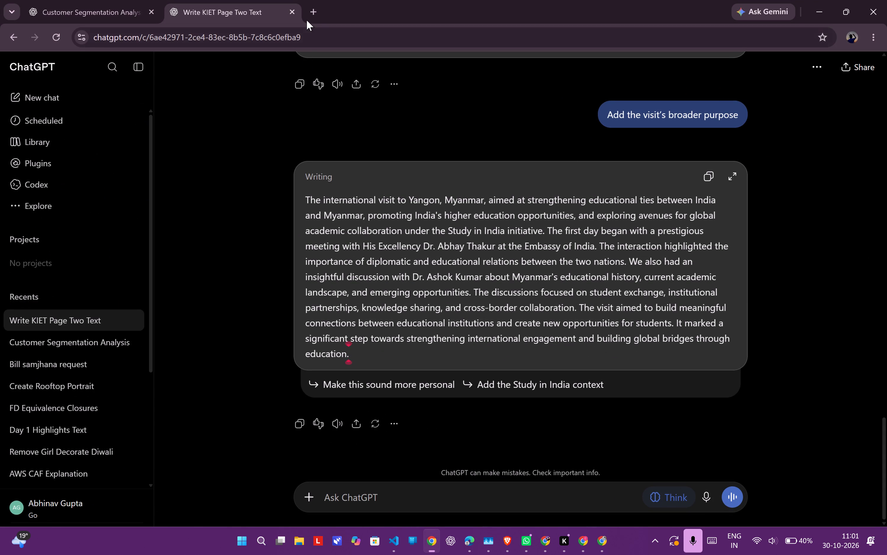
pyautogui.click(311, 16)
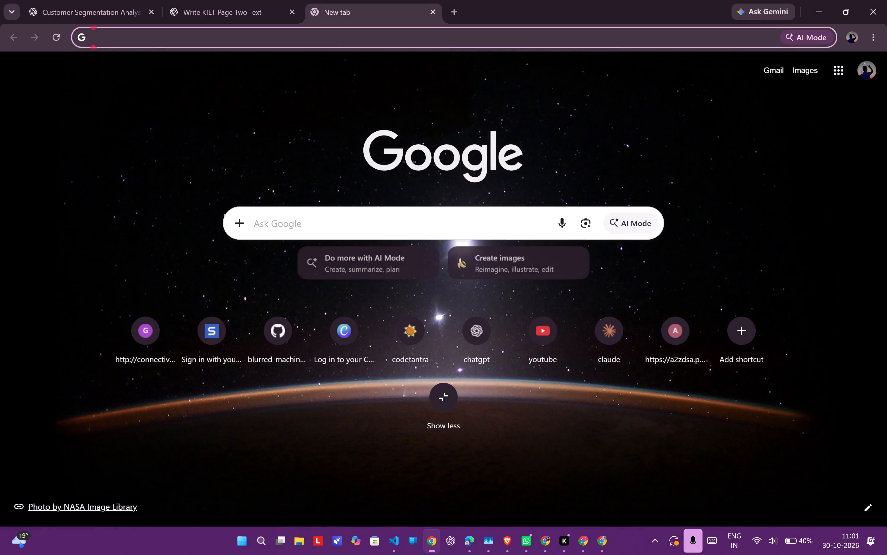
pyautogui.click(379, 224)
pyautogui.write('aws cheat sh')
pyautogui.click(369, 257)
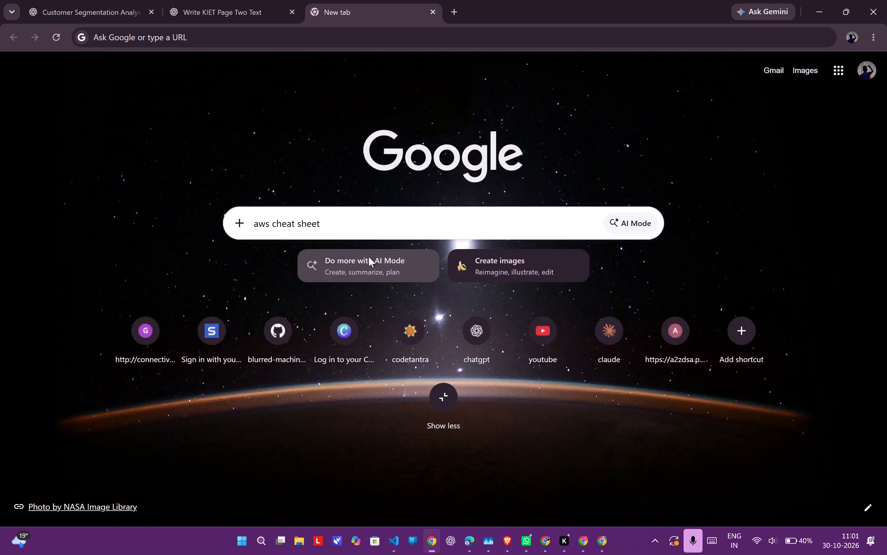
pyautogui.click(326, 185)
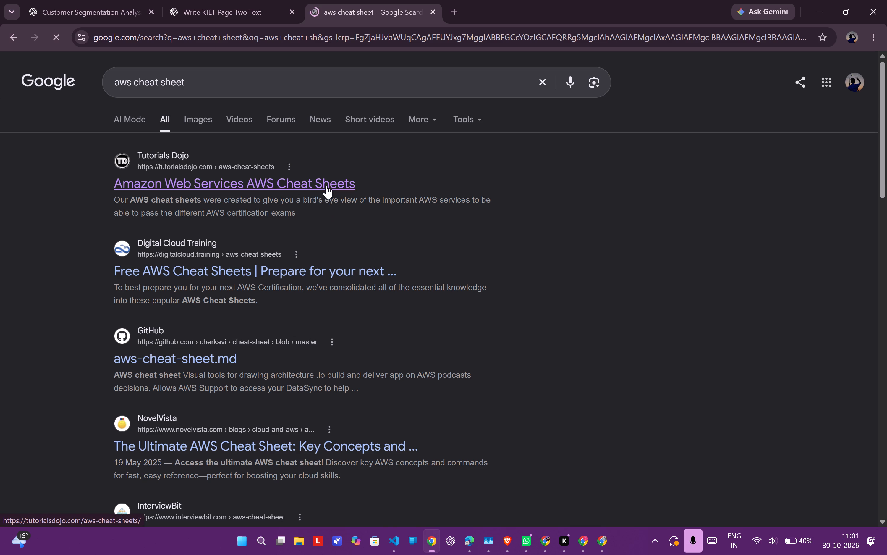